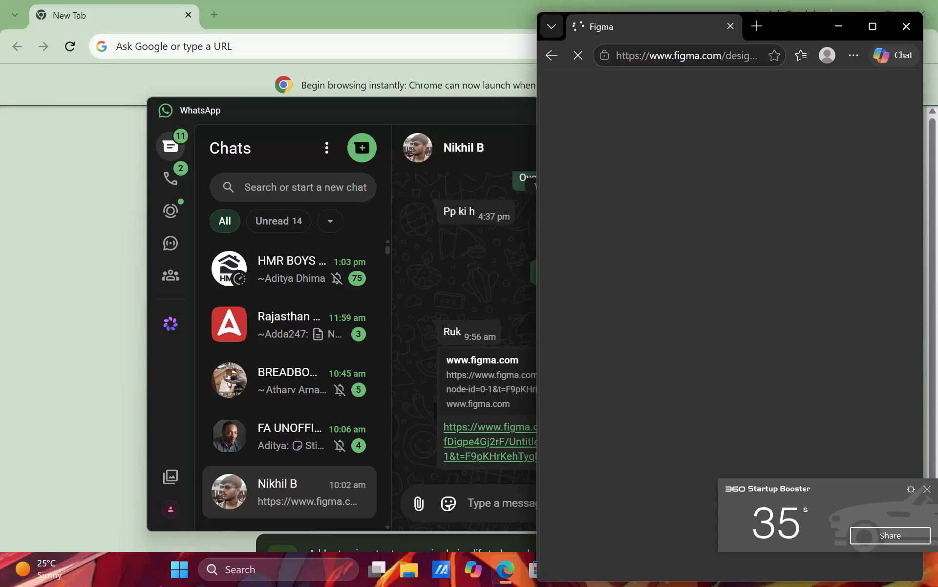
Minimize the Google Chrome window and maximize the Microsoft Edge window containing the shared Figma design.
click(482, 80)
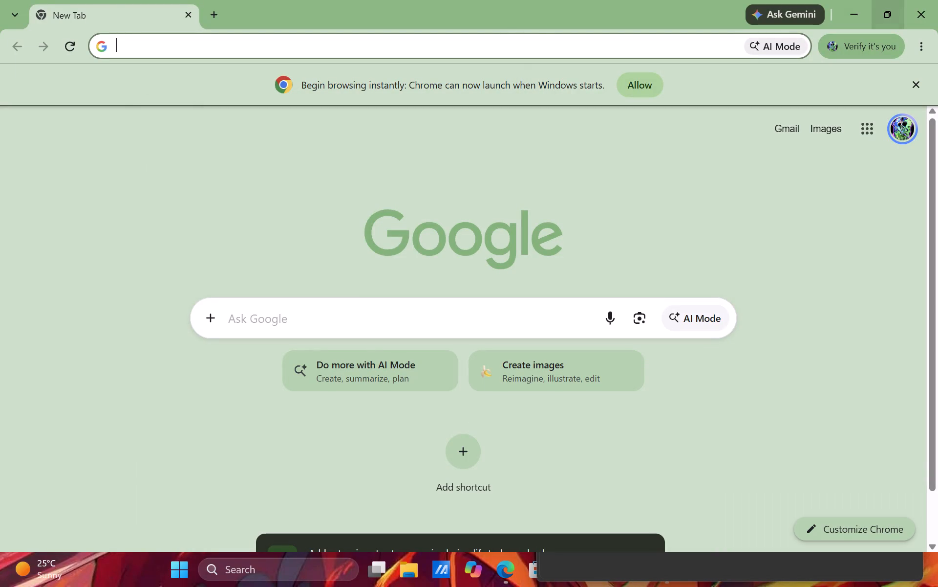
click(857, 7)
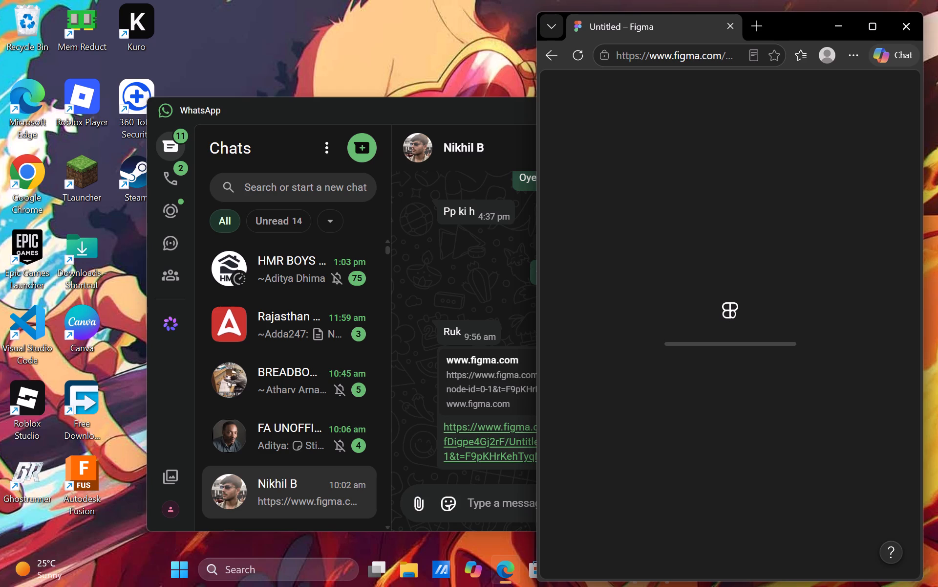
click(874, 30)
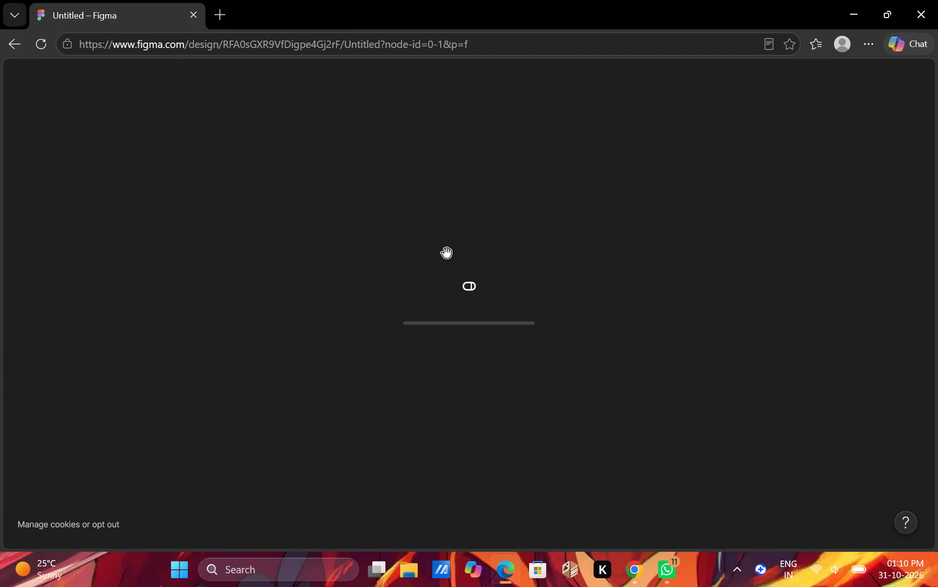
Examine the perfume designs in the frames MacBook Air - 1, MacBook Air - 2 and MacBook Air - 3.
scroll(447, 268, down, 1)
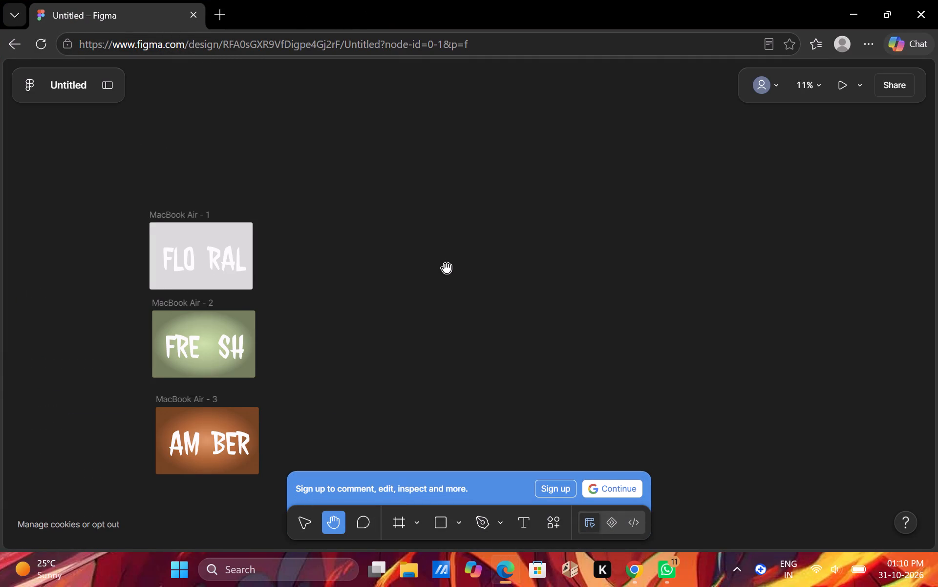
scroll(447, 268, down, 1)
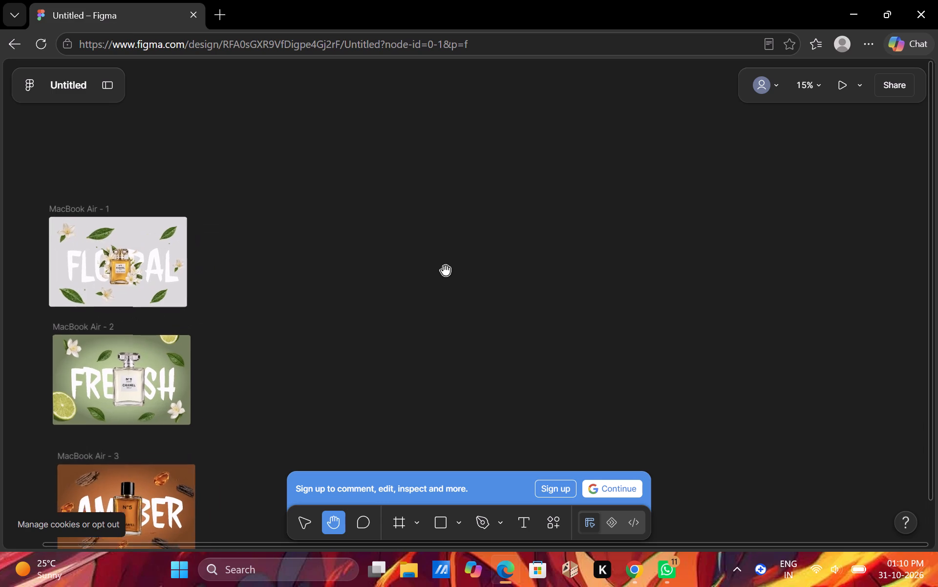
scroll(446, 271, right, 3)
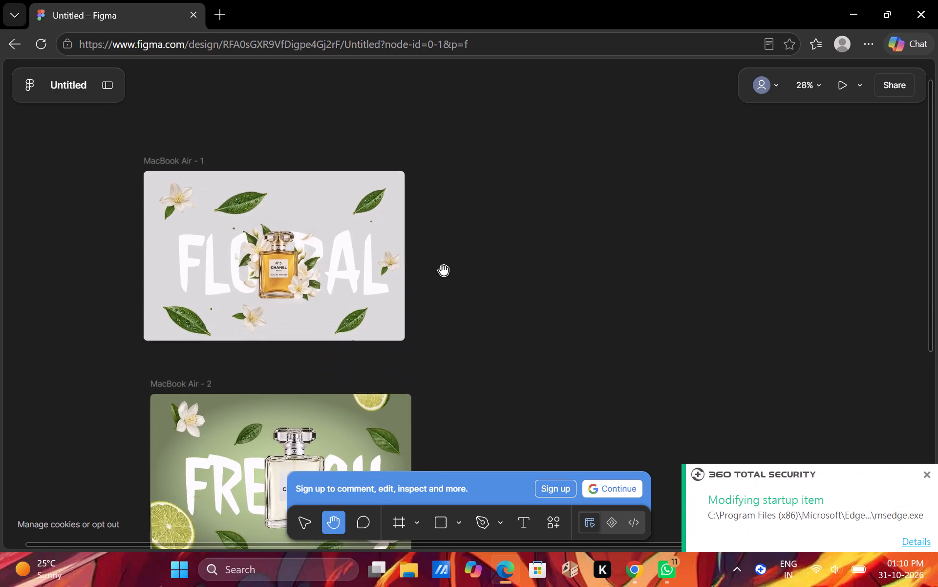
scroll(444, 271, down, 2)
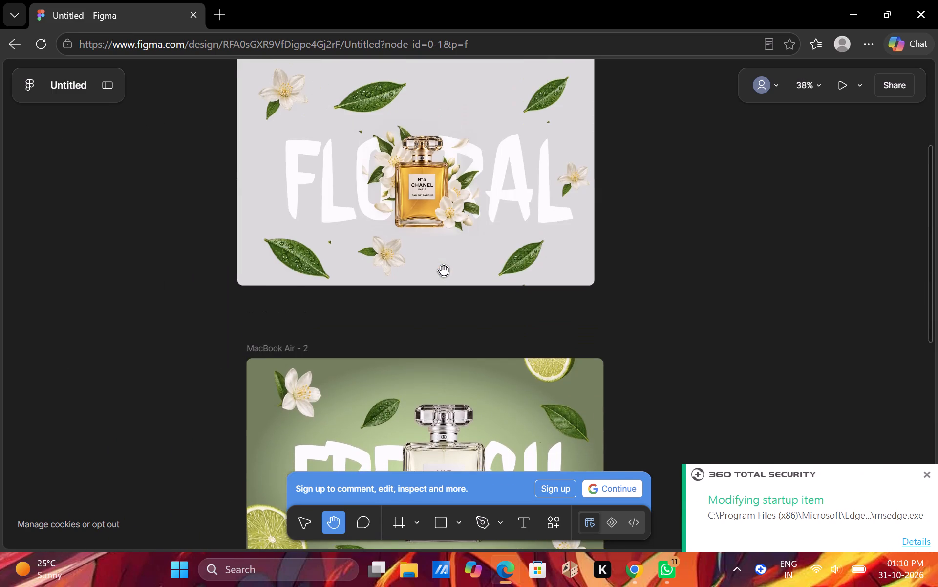
scroll(444, 271, down, 3)
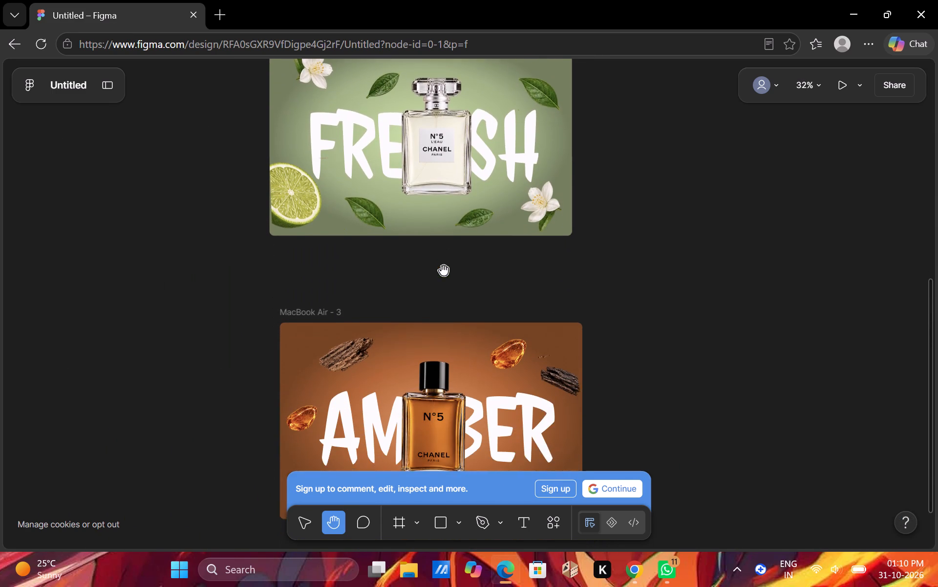
scroll(444, 271, down, 2)
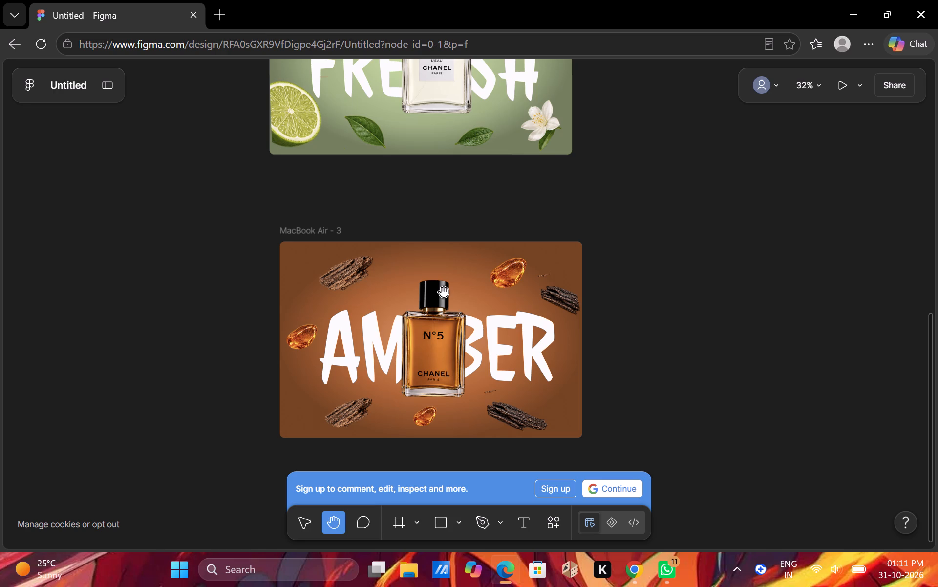
scroll(532, 251, up, 2)
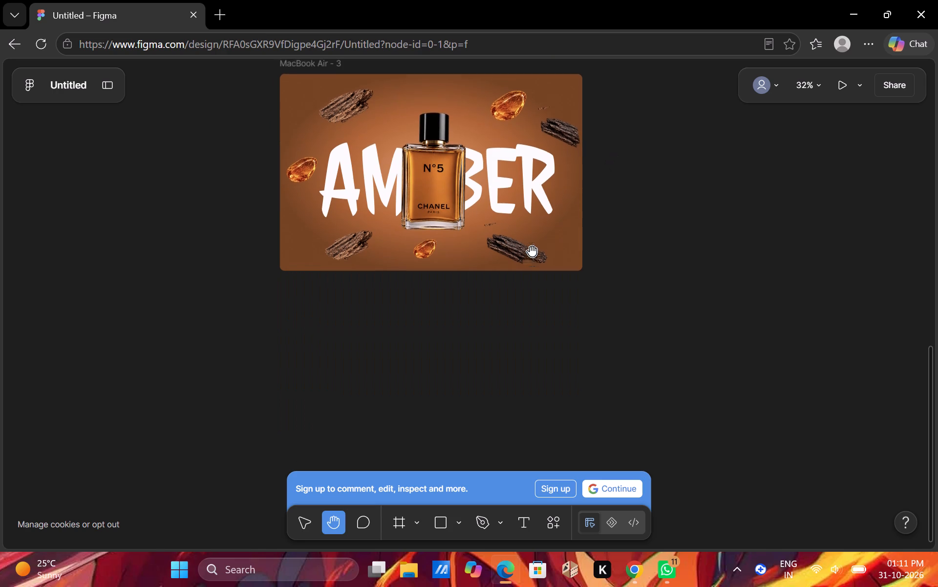
scroll(532, 251, up, 1)
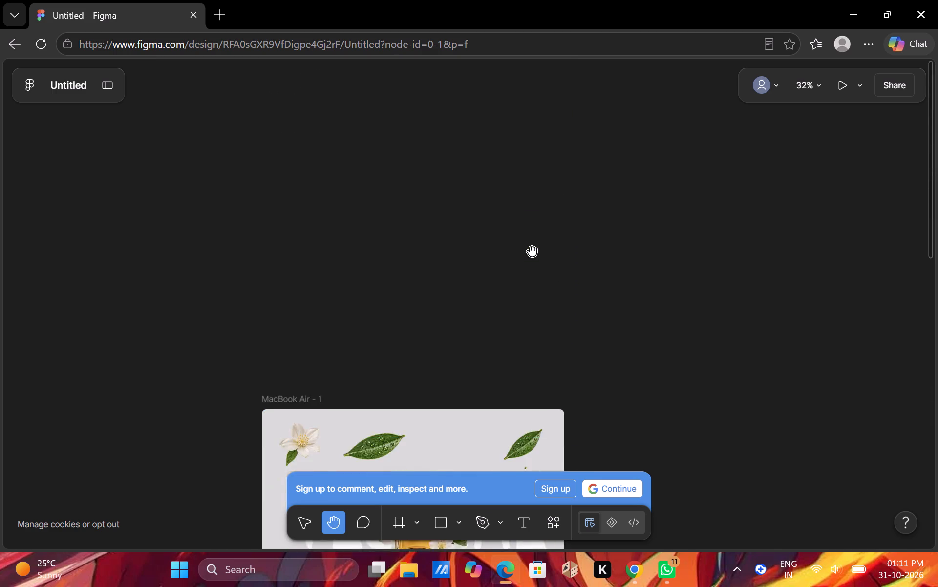
scroll(532, 251, down, 3)
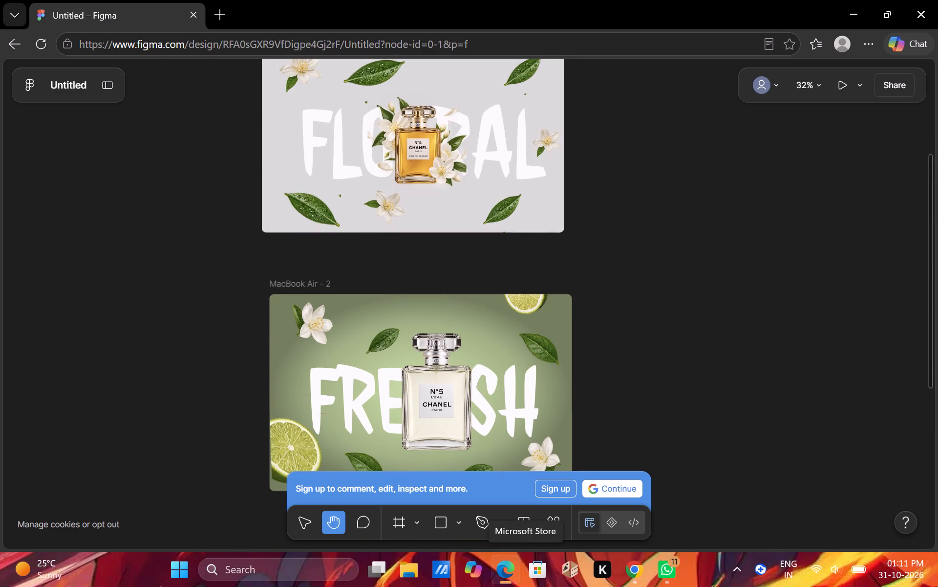
scroll(621, 376, down, 1)
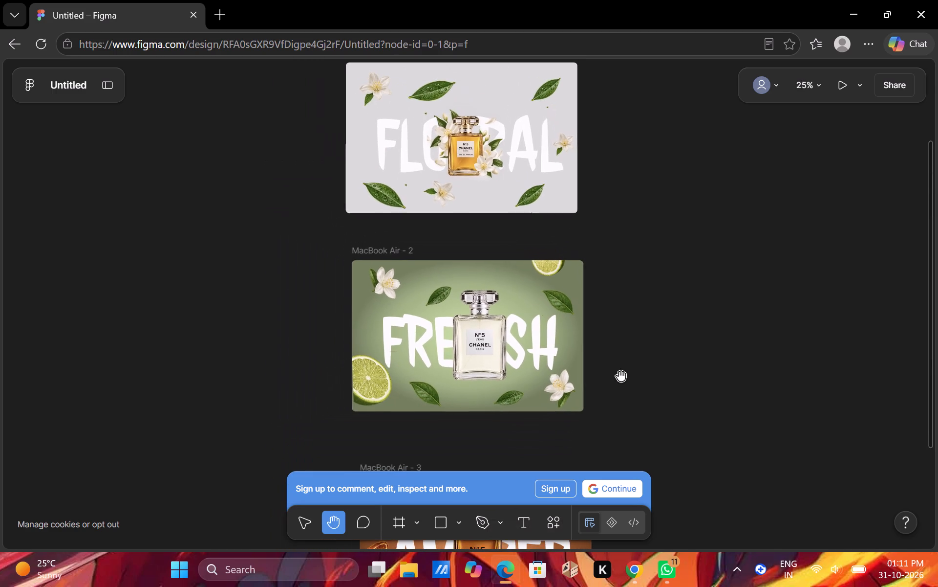
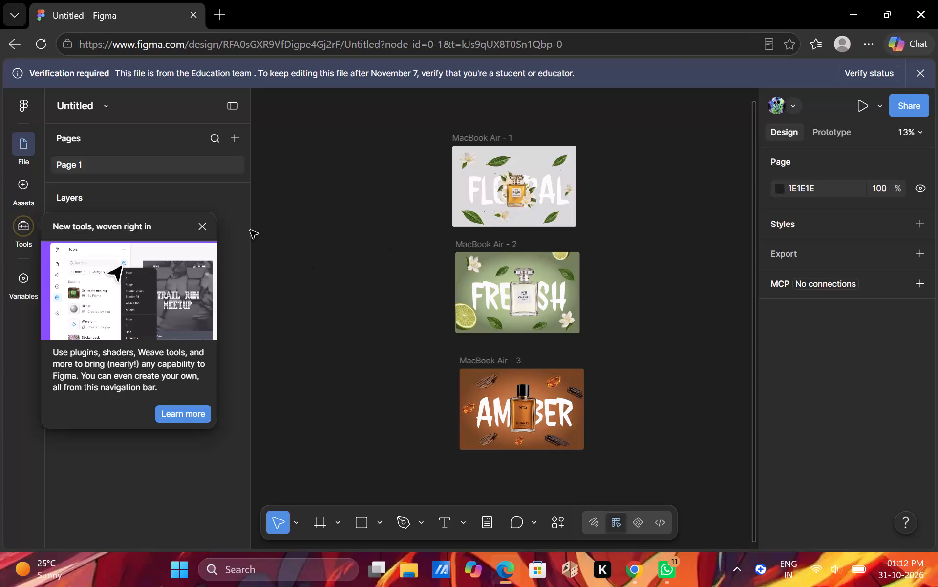
Dismiss the "New tools, woven right in" announcement covering the layer list.
click(202, 224)
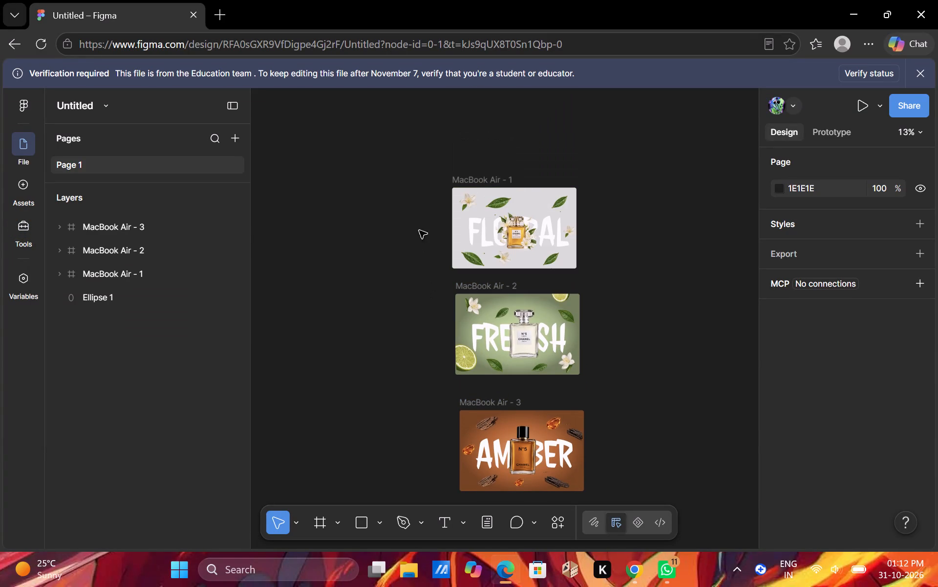
Examine the layout of the three MacBook Air frames and Ellipse 1 by selecting them together, and leave nothing selected.
click(409, 169)
drag(409, 169, 560, 481)
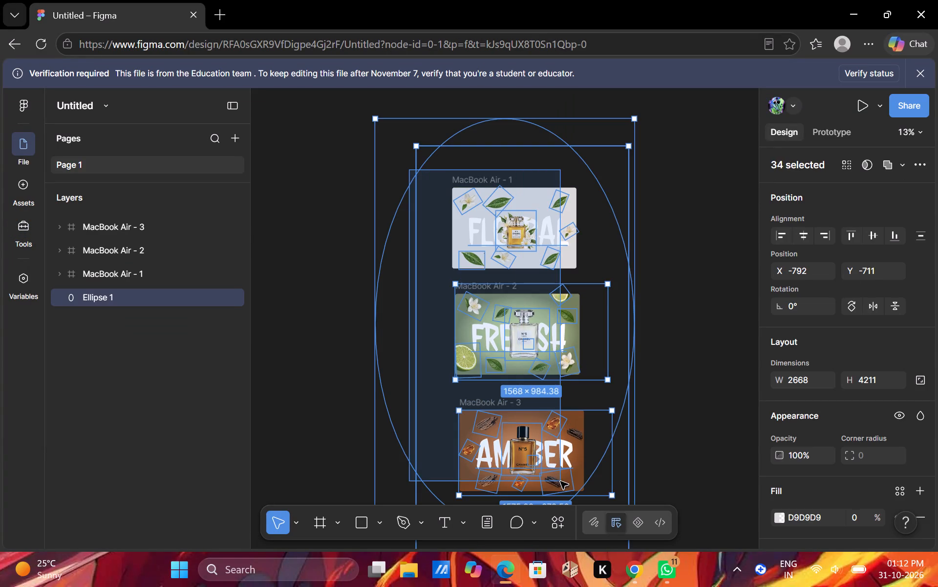
drag(560, 481, 616, 516)
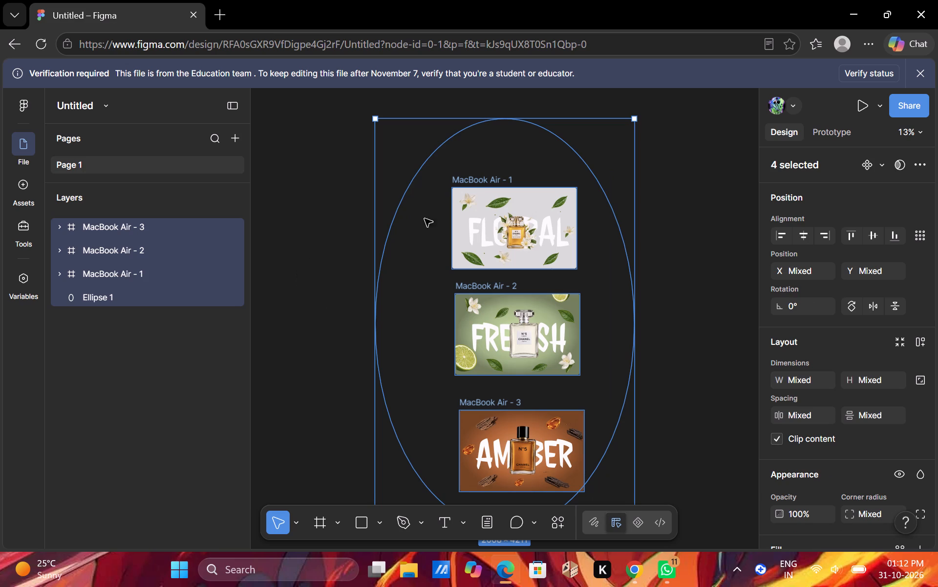
right_click(284, 155)
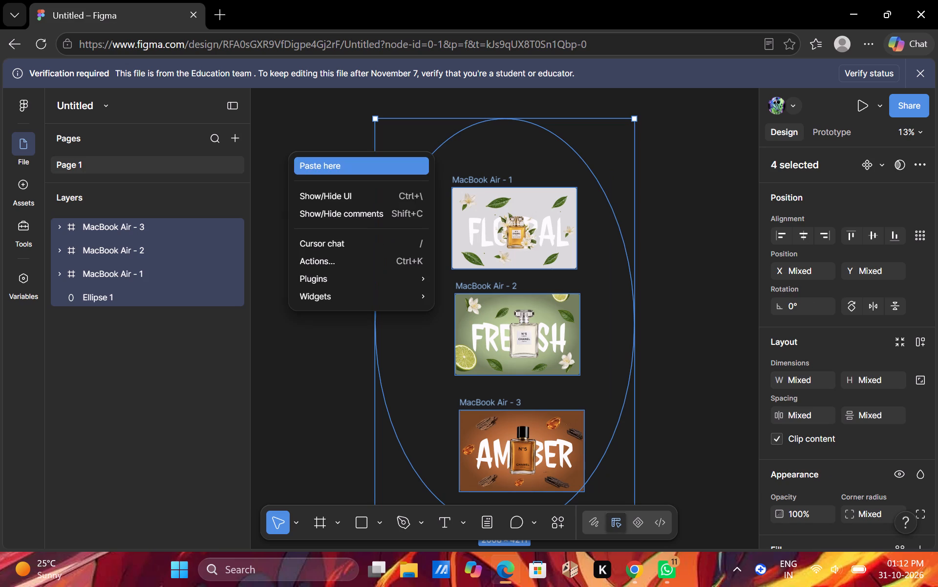
click(331, 325)
scroll(331, 325, down, 1)
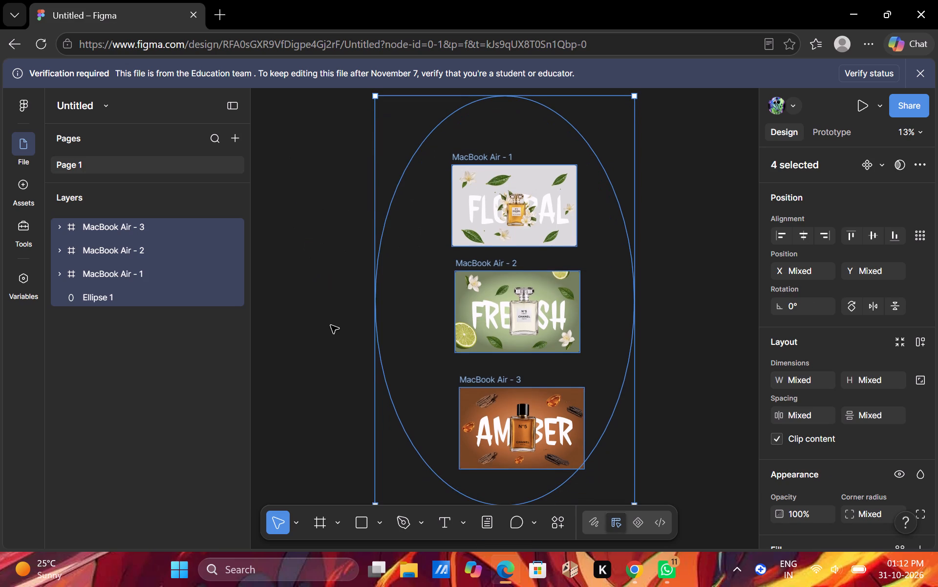
click(331, 325)
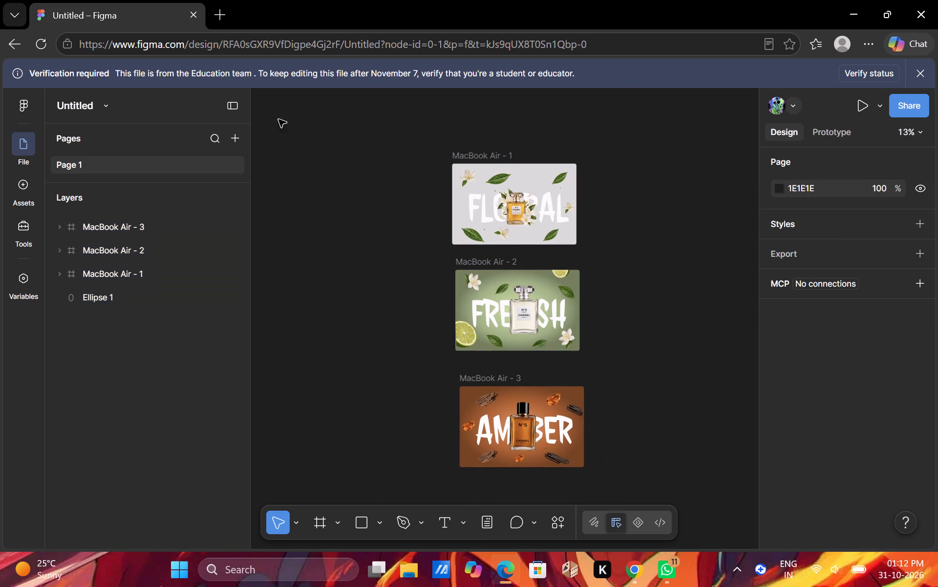
drag(329, 130, 691, 474)
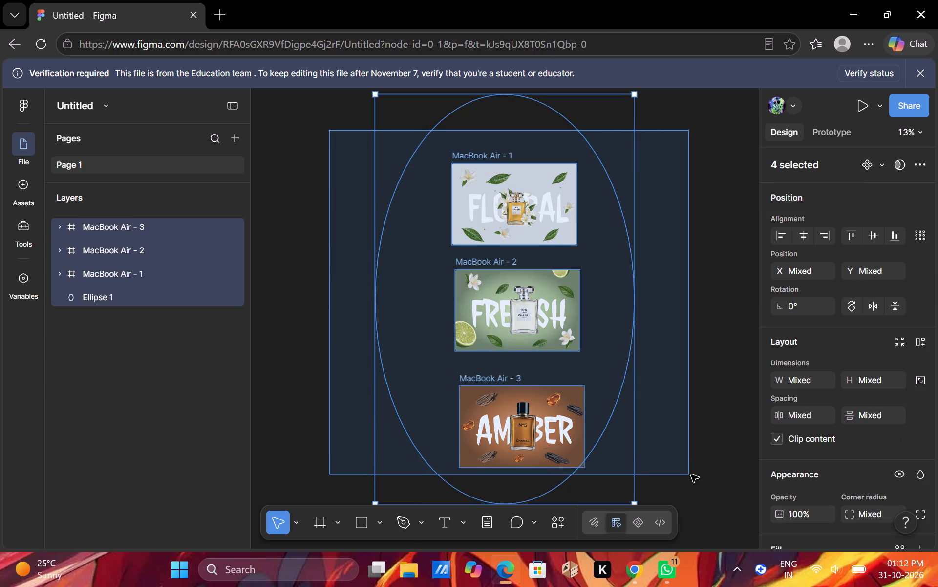
drag(691, 474, 667, 362)
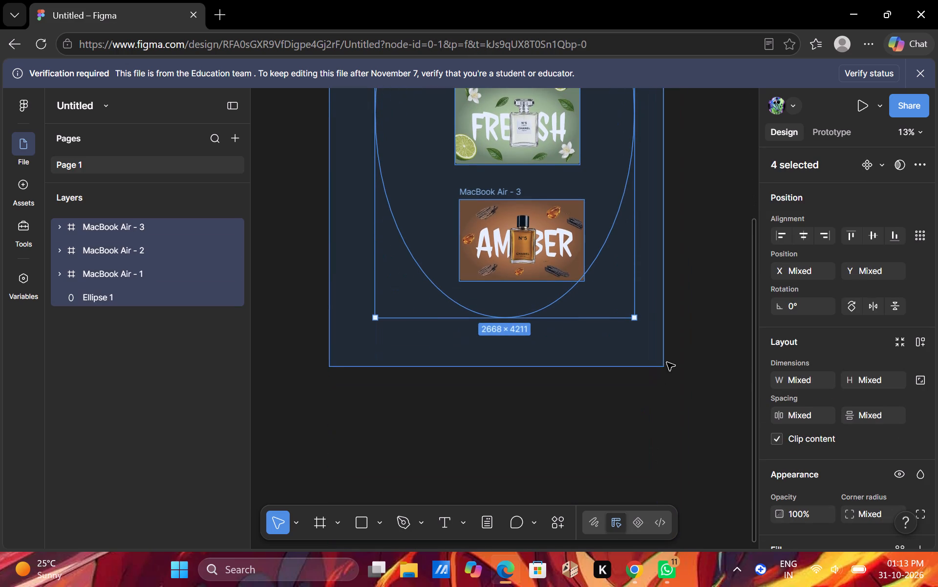
drag(667, 362, 682, 340)
scroll(638, 338, up, 2)
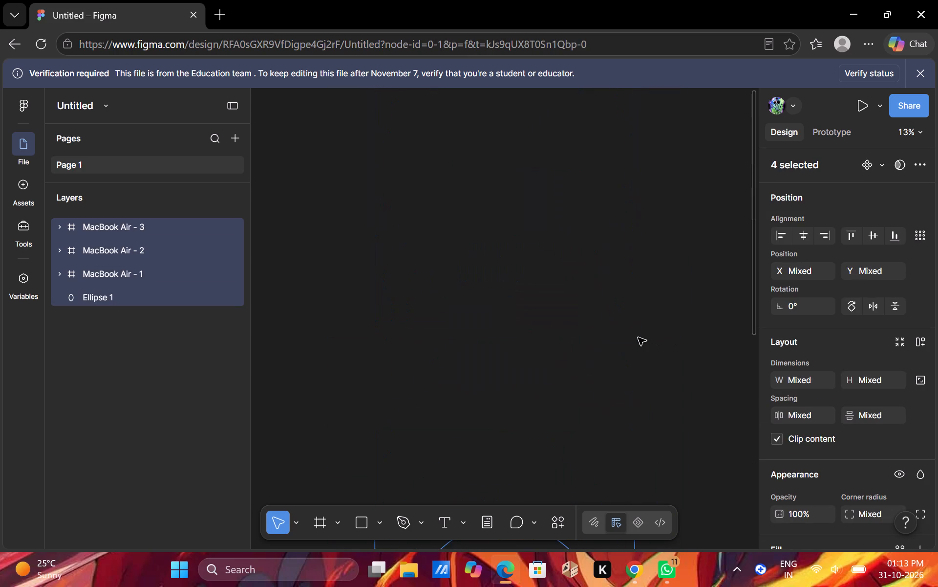
scroll(638, 338, down, 3)
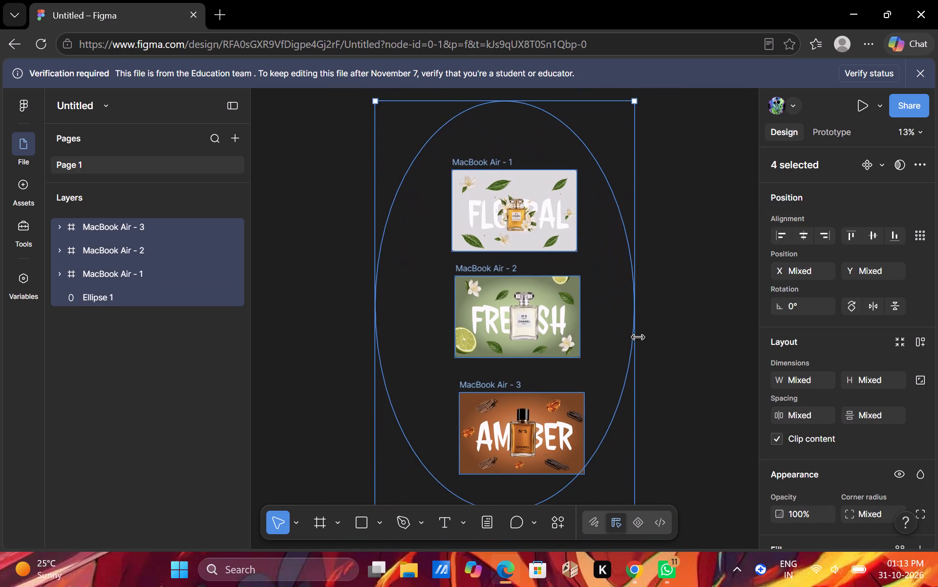
scroll(638, 338, down, 2)
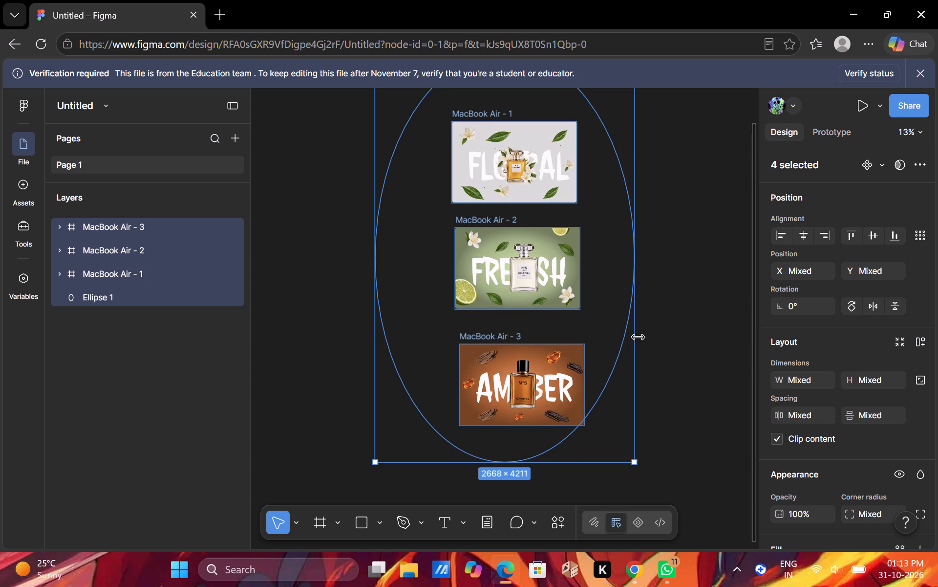
click(677, 316)
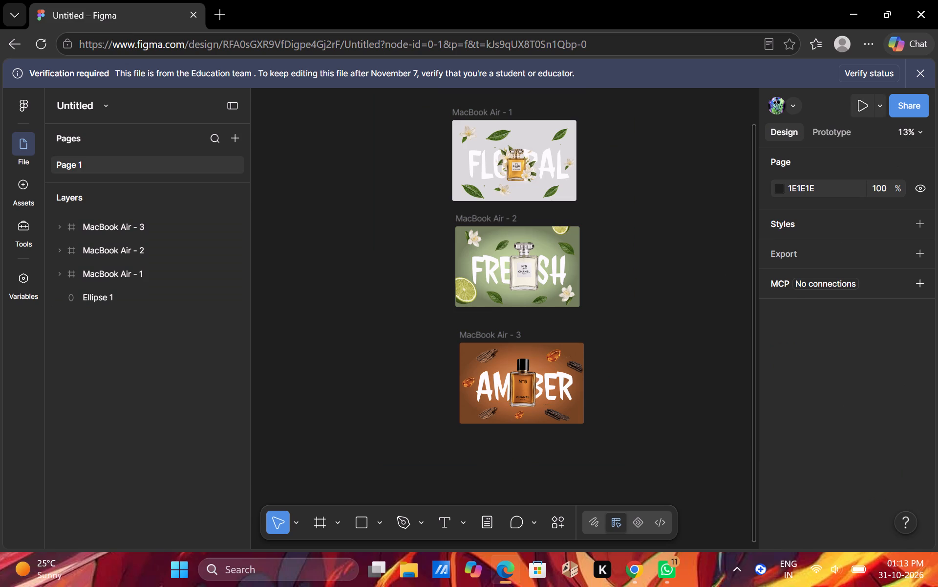
Present the prototype and play through its Floral, Fresh and Amber screens in order.
click(863, 101)
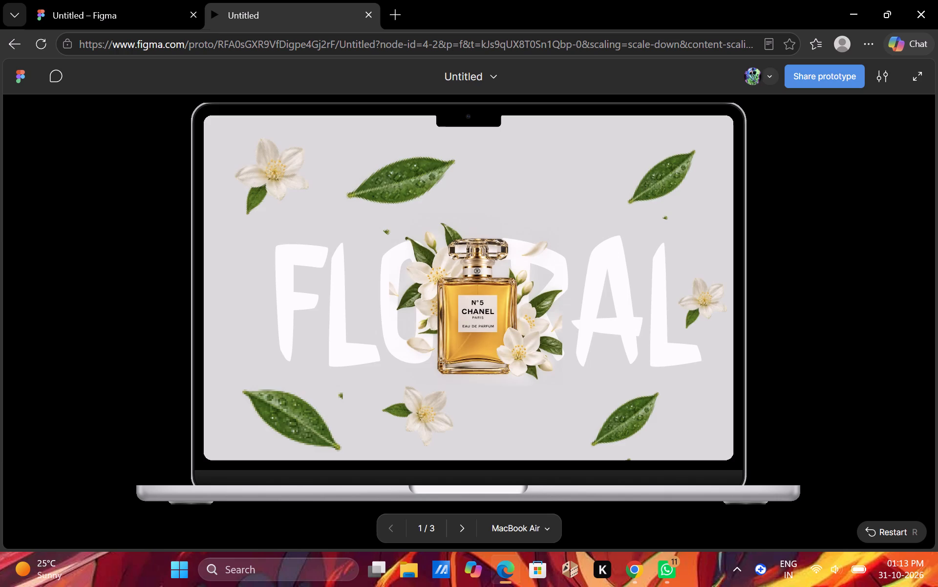
click(752, 366)
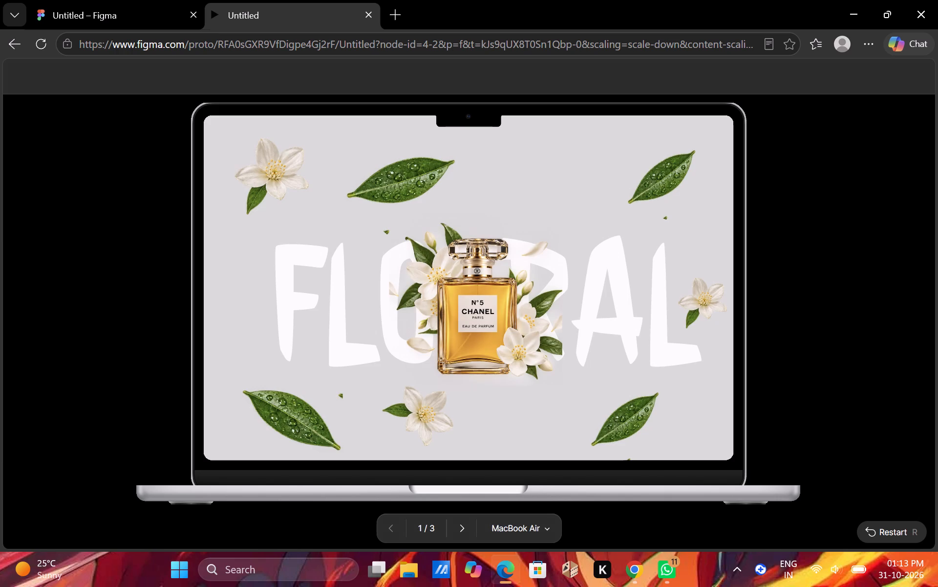
key(Return)
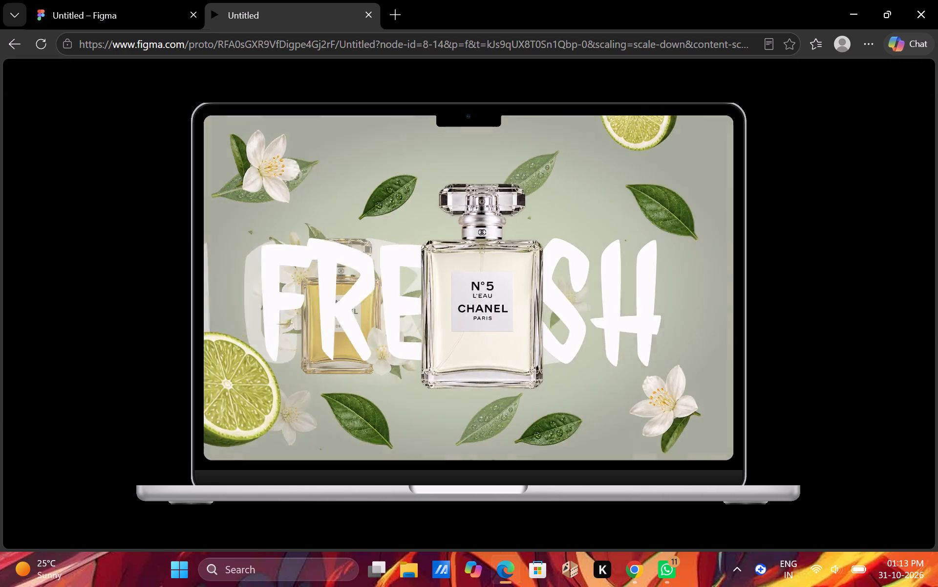
key(Return)
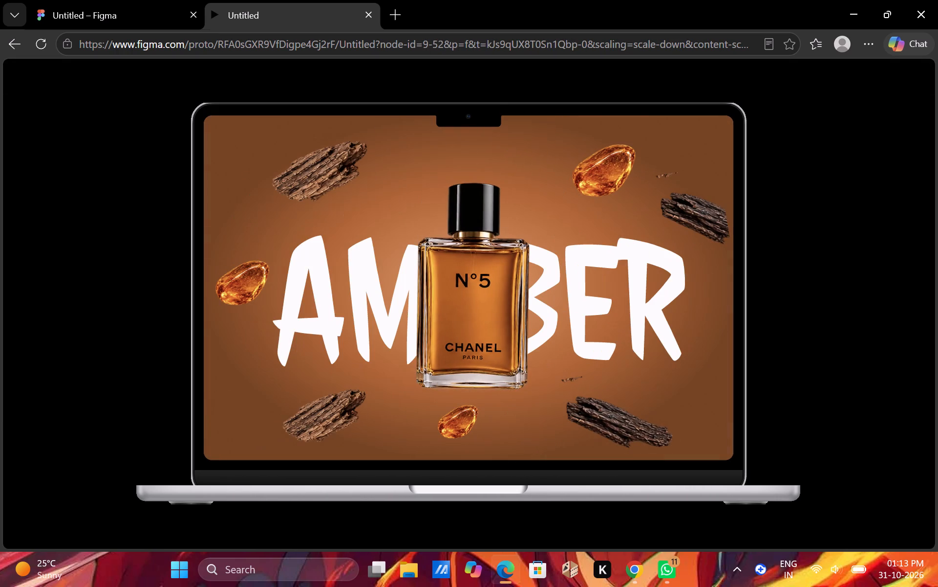
key(Return)
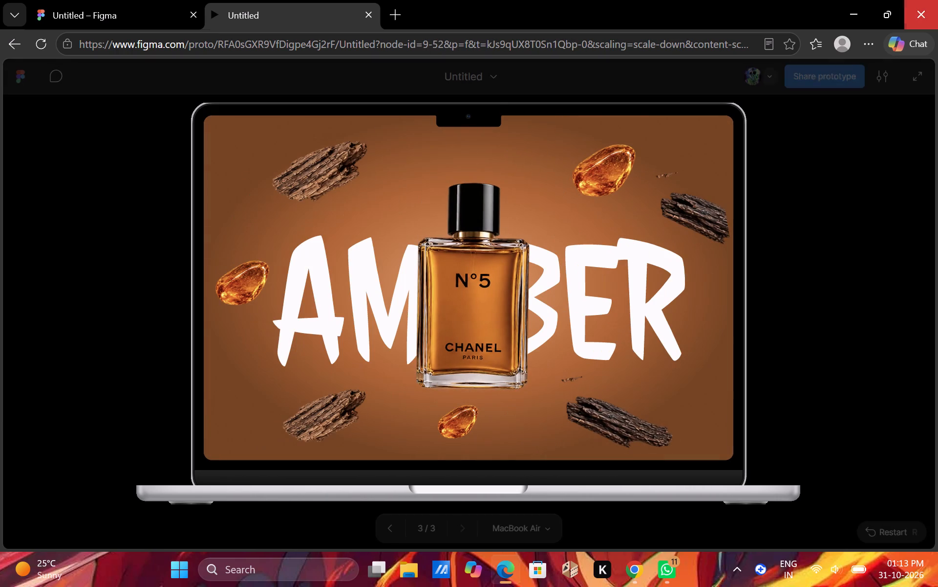
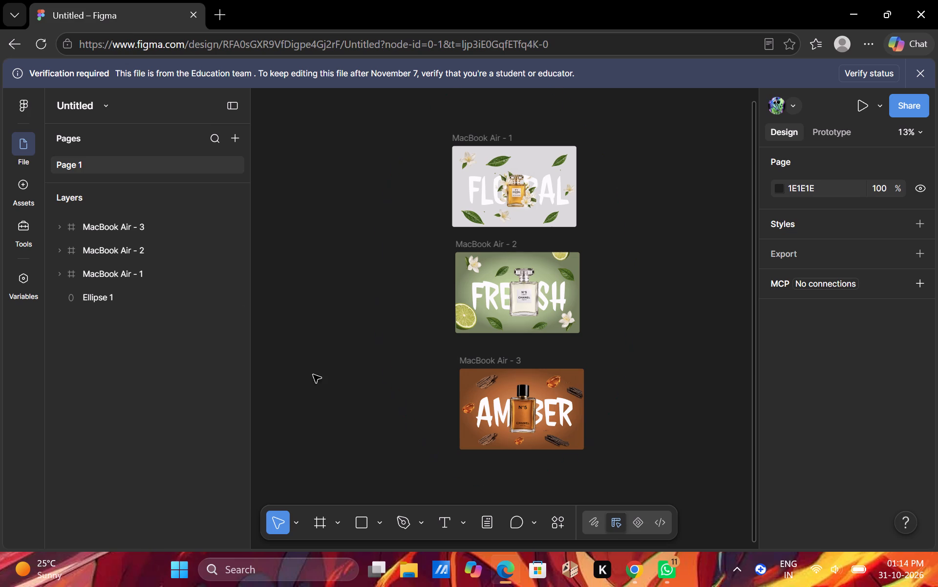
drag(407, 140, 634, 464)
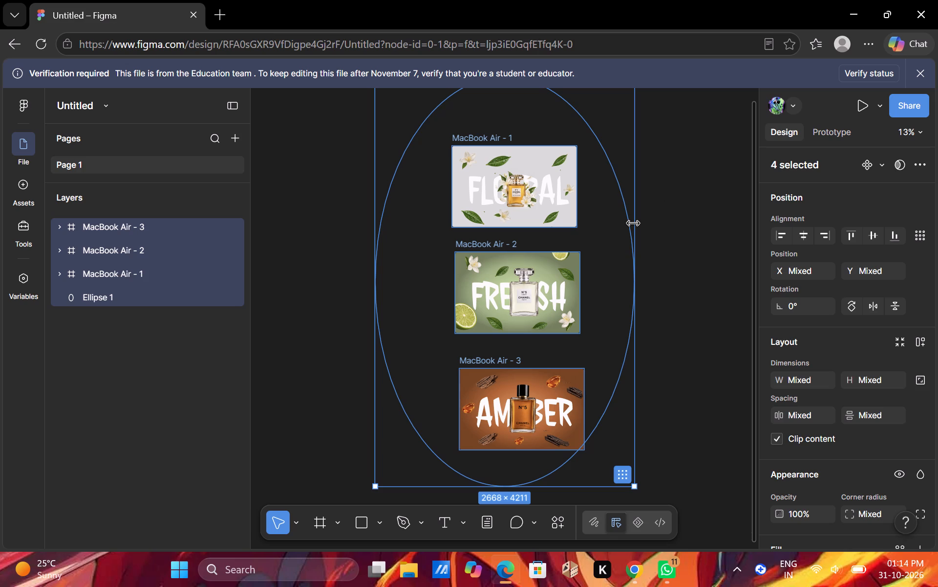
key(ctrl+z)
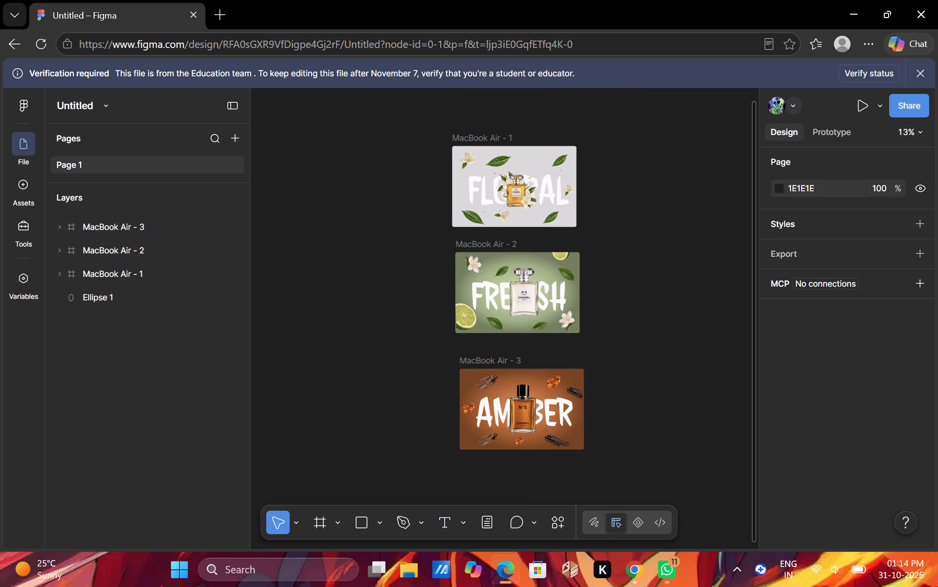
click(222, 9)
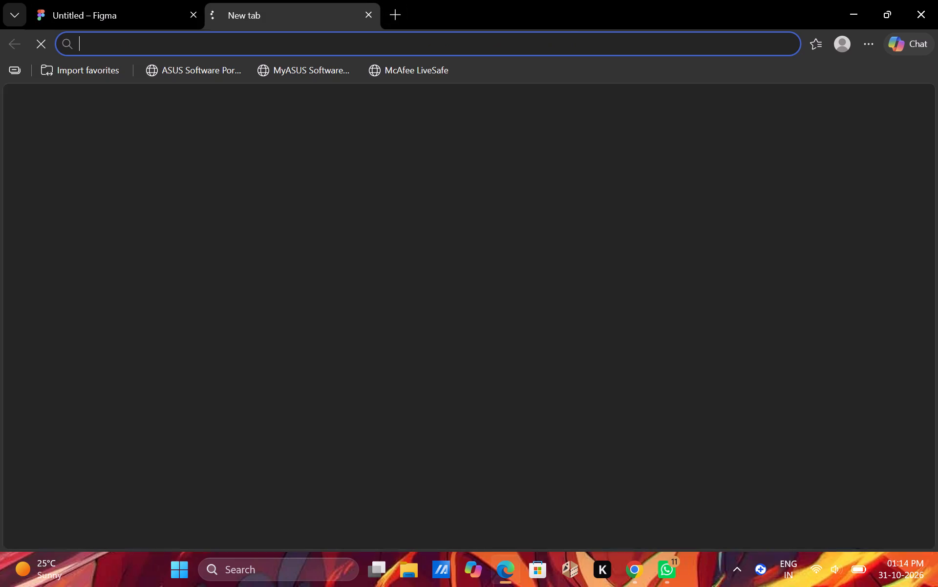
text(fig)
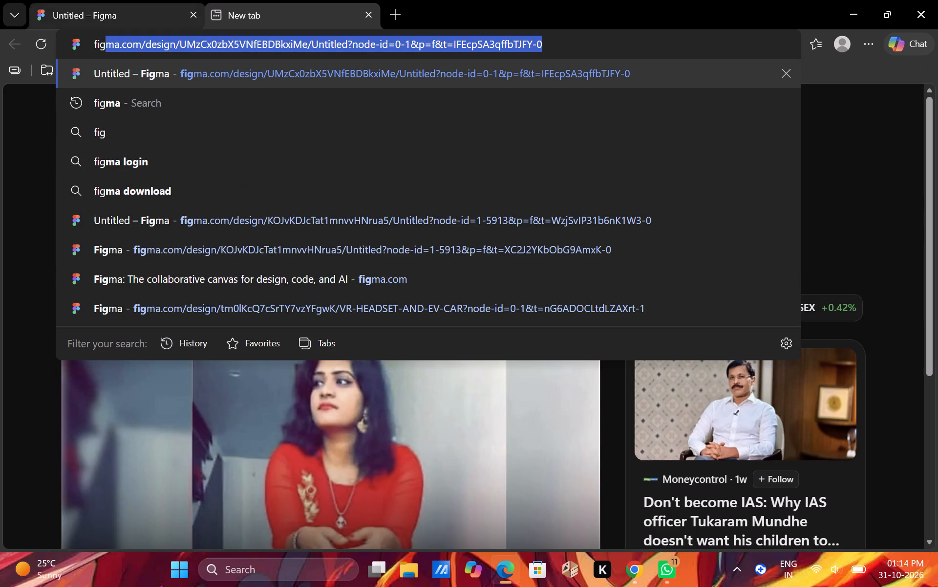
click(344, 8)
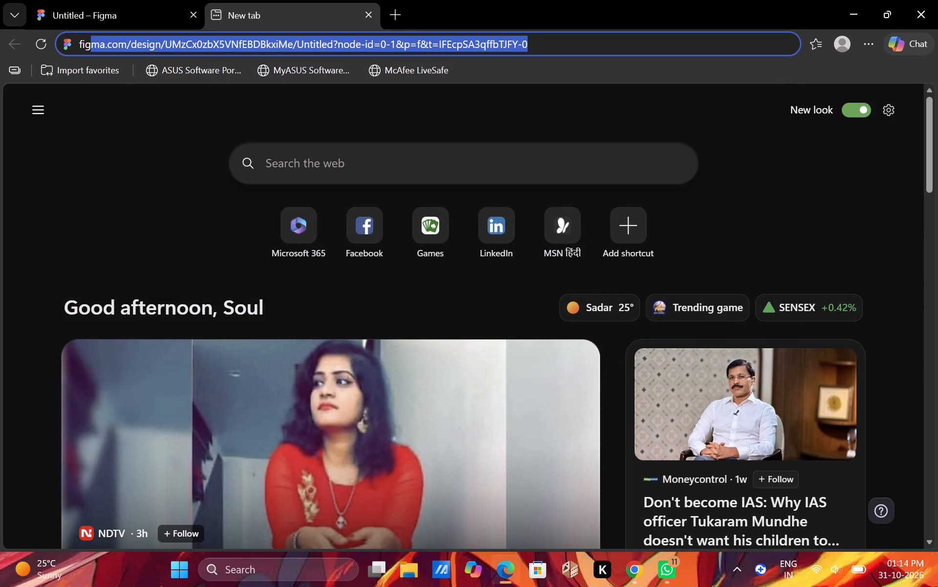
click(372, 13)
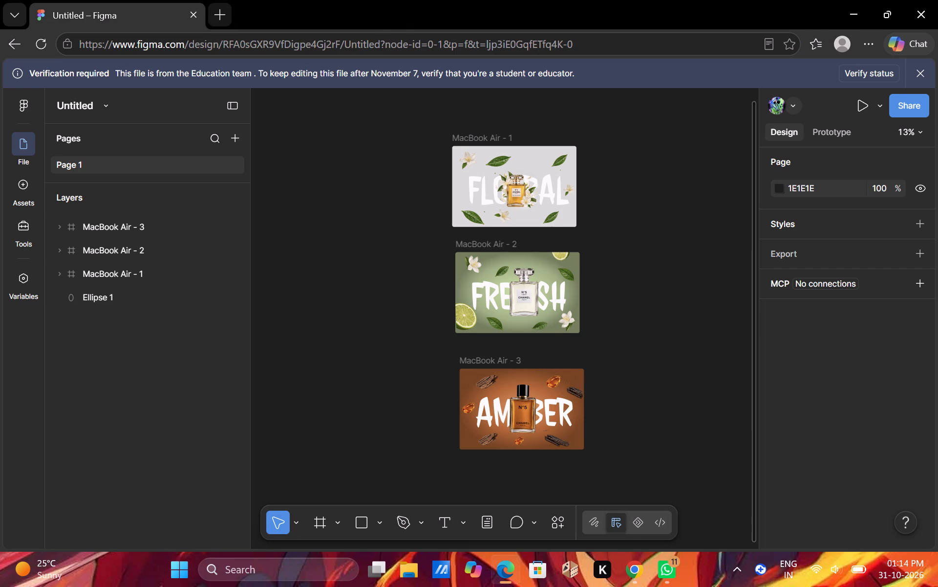
Search the web for "figma" in a new browser tab and open the official Figma site from the results.
click(221, 14)
click(224, 41)
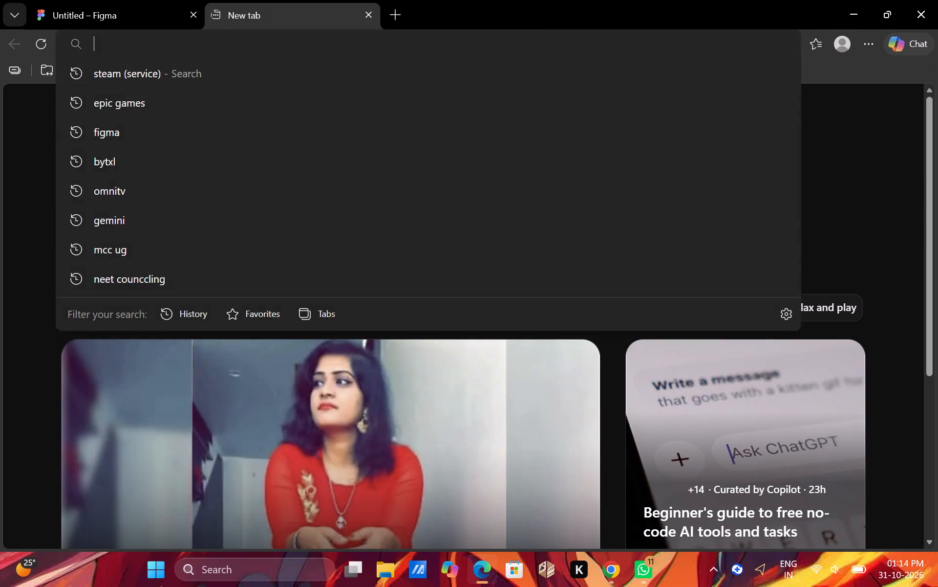
text(figma)
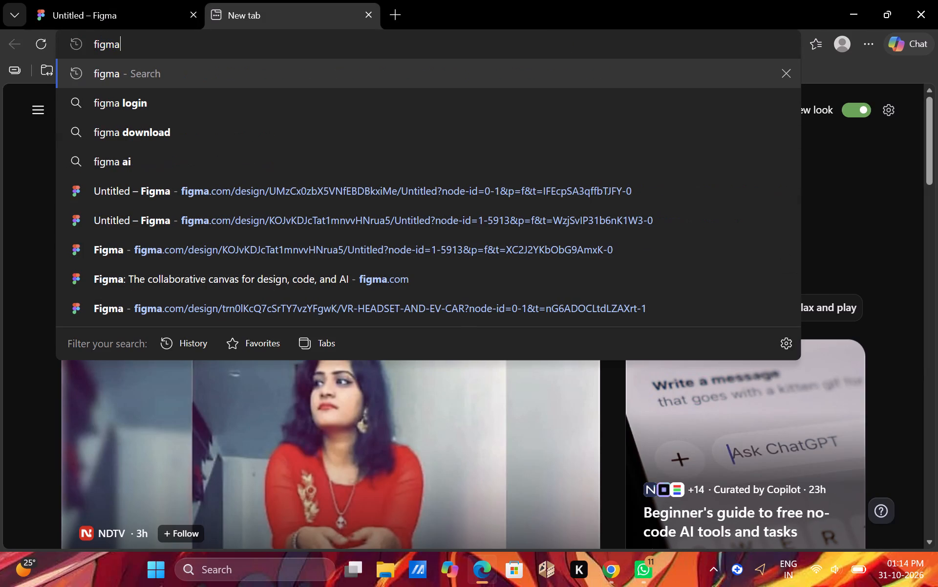
key(Return)
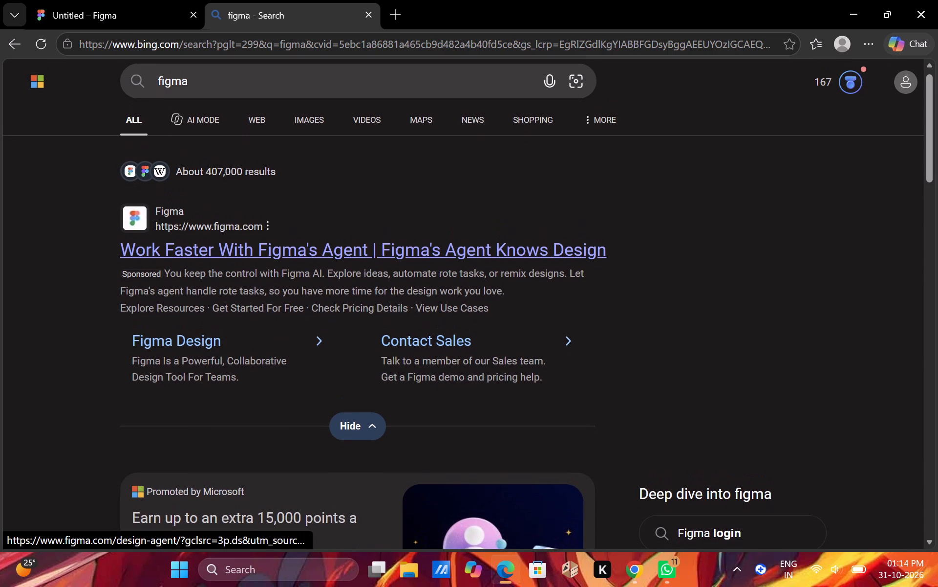
scroll(246, 217, down, 6)
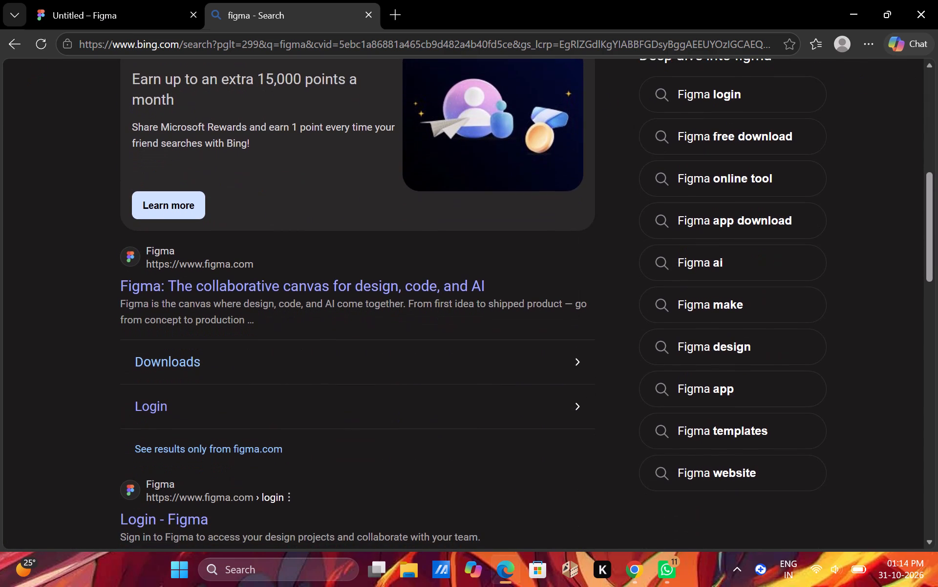
click(247, 272)
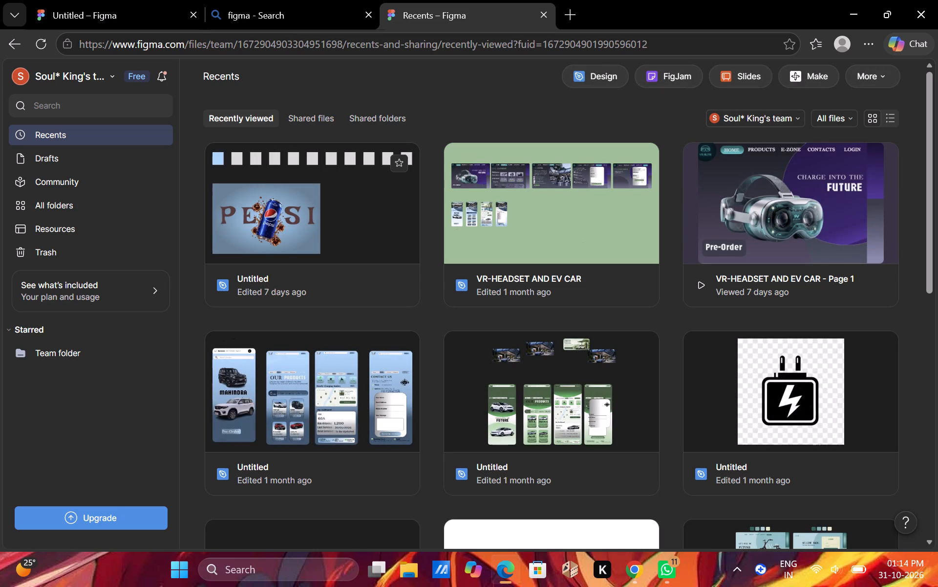
Open the recently viewed Untitled design file with the Pepsi can artwork.
scroll(391, 218, down, 1)
double_click(369, 214)
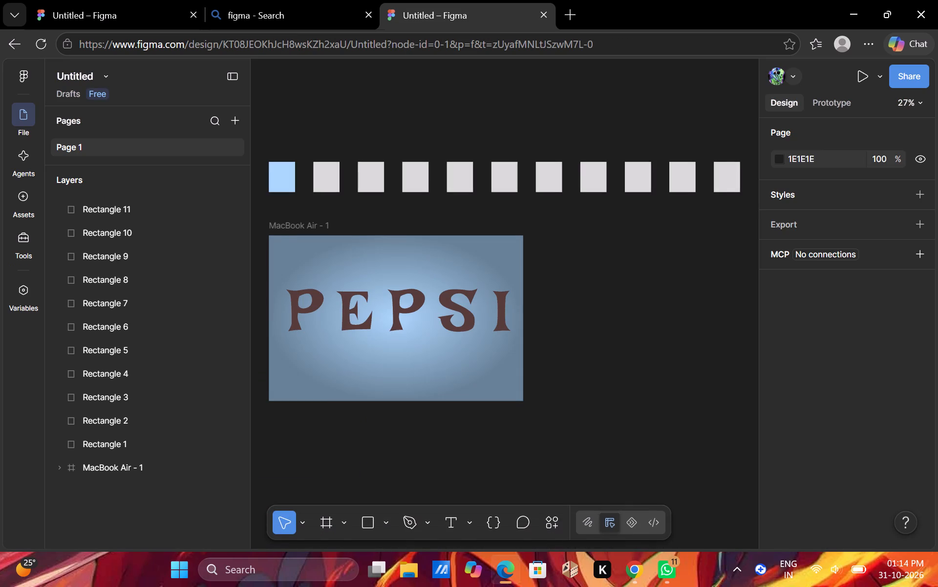
Cut the Pepsi frame MacBook Air - 1 and paste it lower on the canvas at about X 989, Y 103.
scroll(559, 307, down, 1)
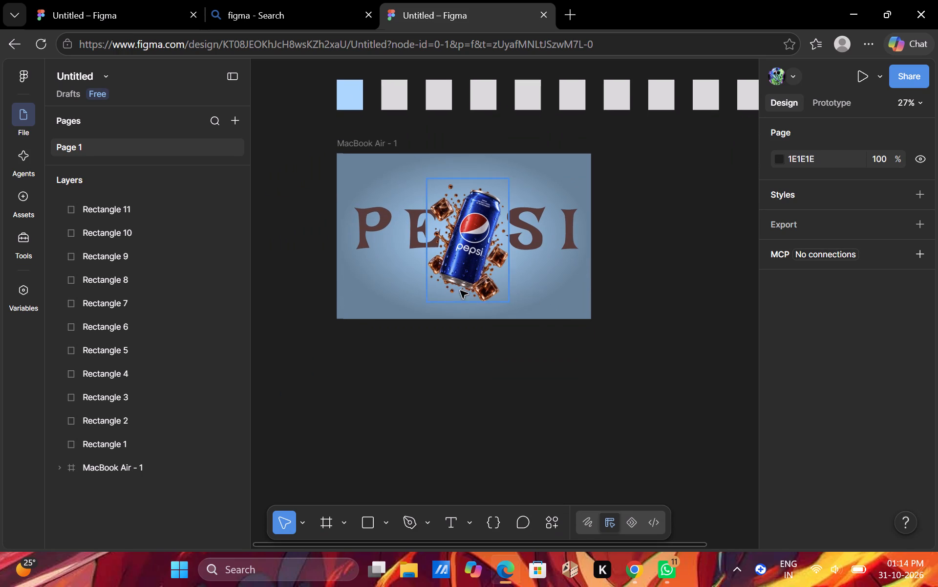
drag(298, 330, 594, 131)
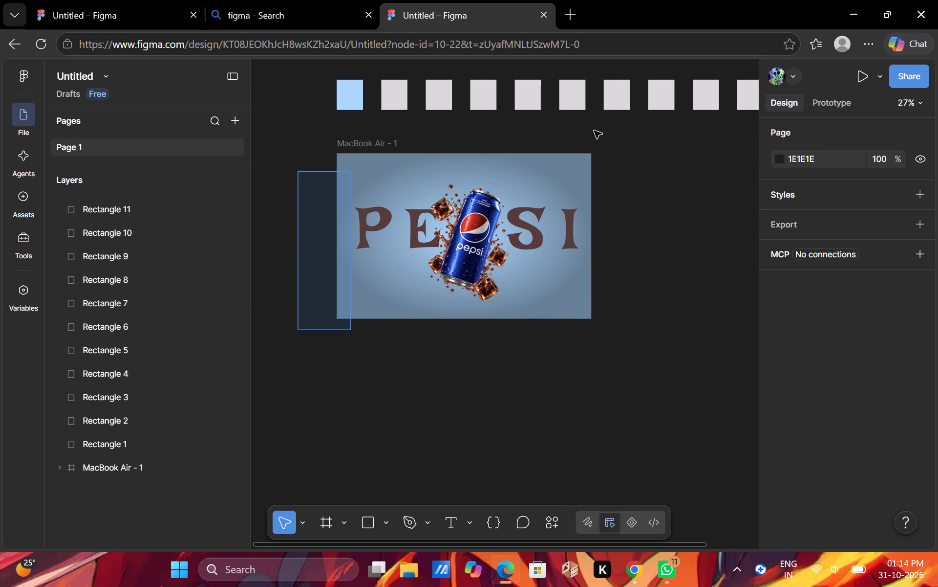
drag(594, 131, 598, 131)
key(ctrl+x)
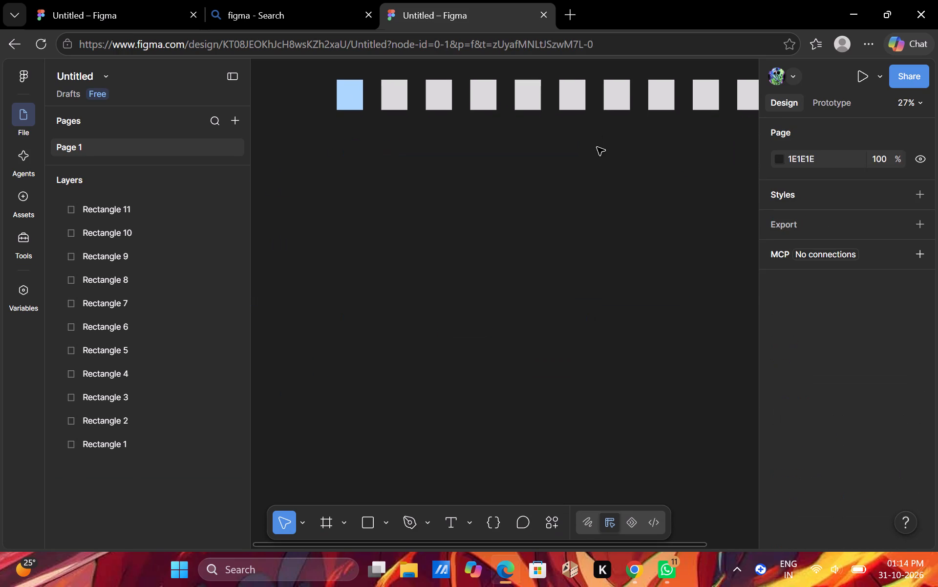
right_click(539, 262)
click(556, 270)
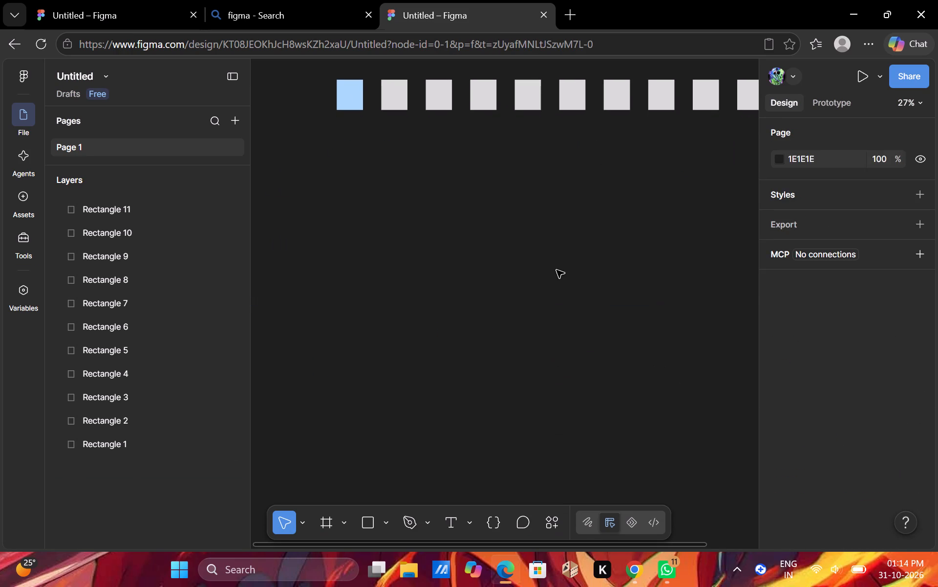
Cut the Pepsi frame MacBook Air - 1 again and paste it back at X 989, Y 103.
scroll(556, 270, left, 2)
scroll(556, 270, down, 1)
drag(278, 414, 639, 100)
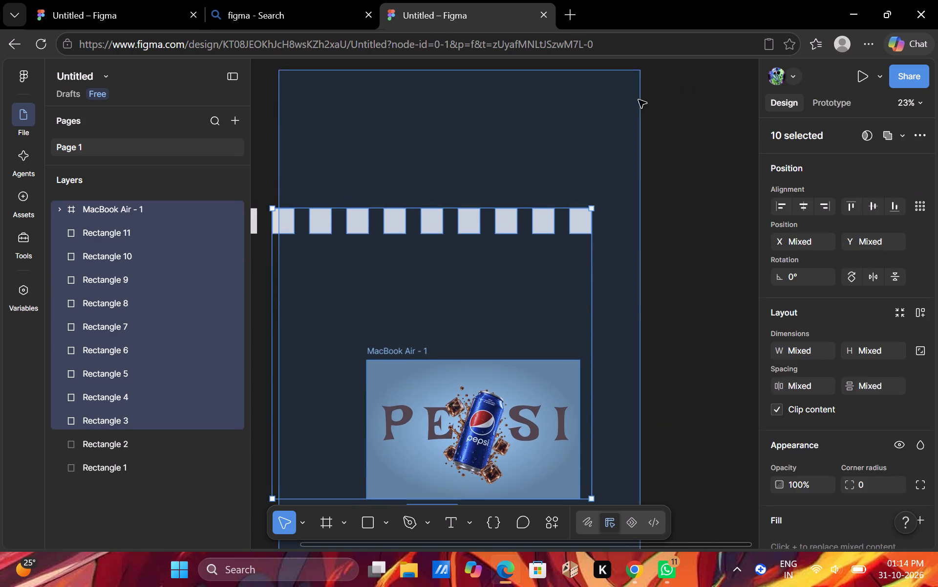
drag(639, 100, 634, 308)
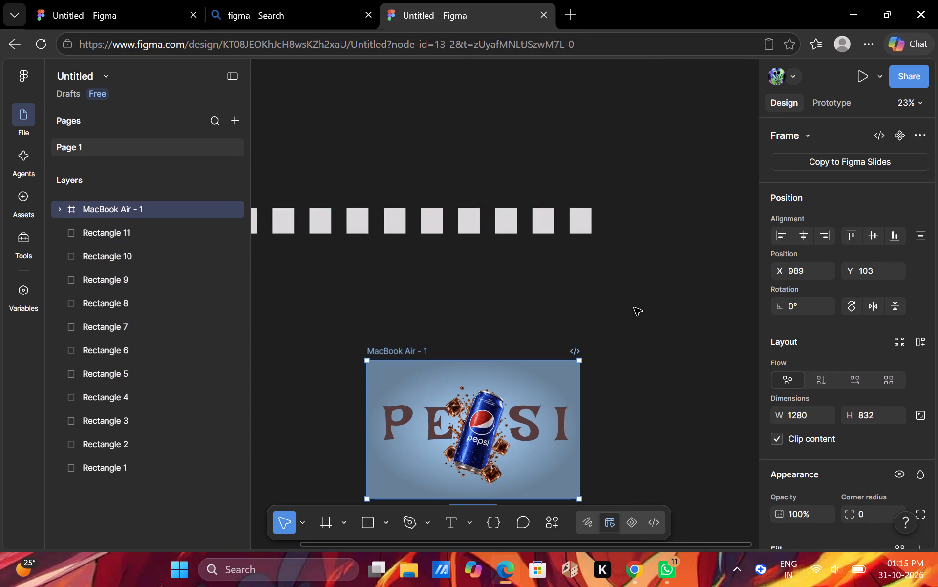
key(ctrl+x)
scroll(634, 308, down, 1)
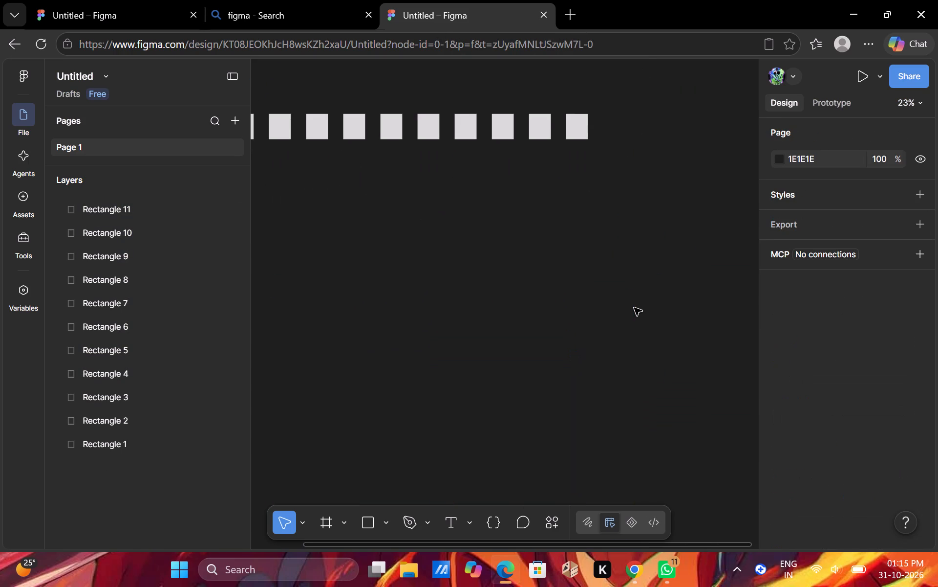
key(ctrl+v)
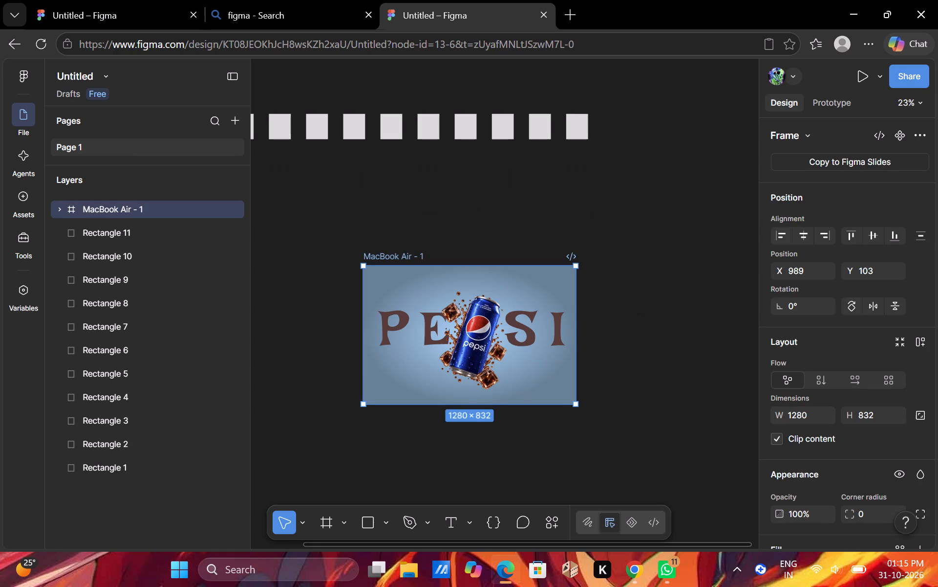
Switch back to the file with the three Chanel perfume frames.
click(250, 10)
click(135, 0)
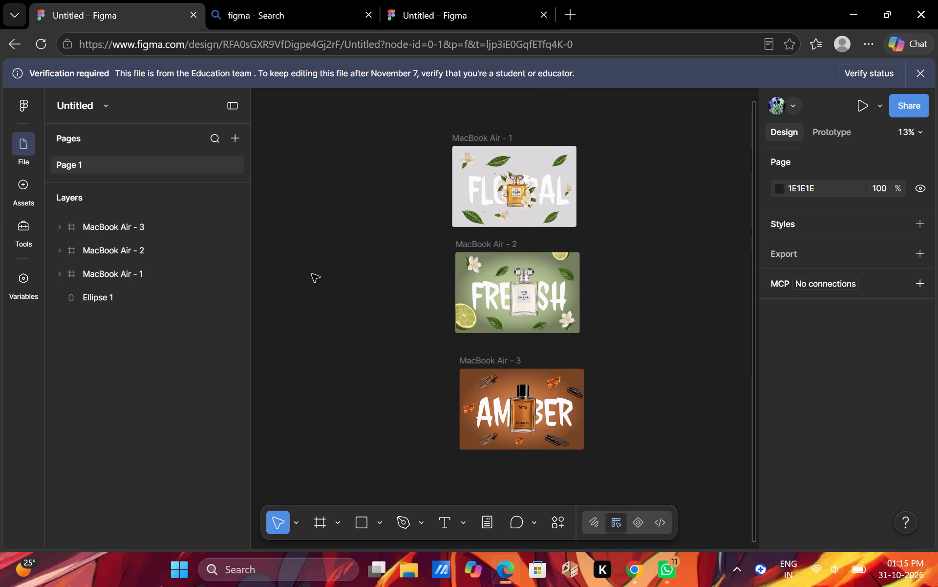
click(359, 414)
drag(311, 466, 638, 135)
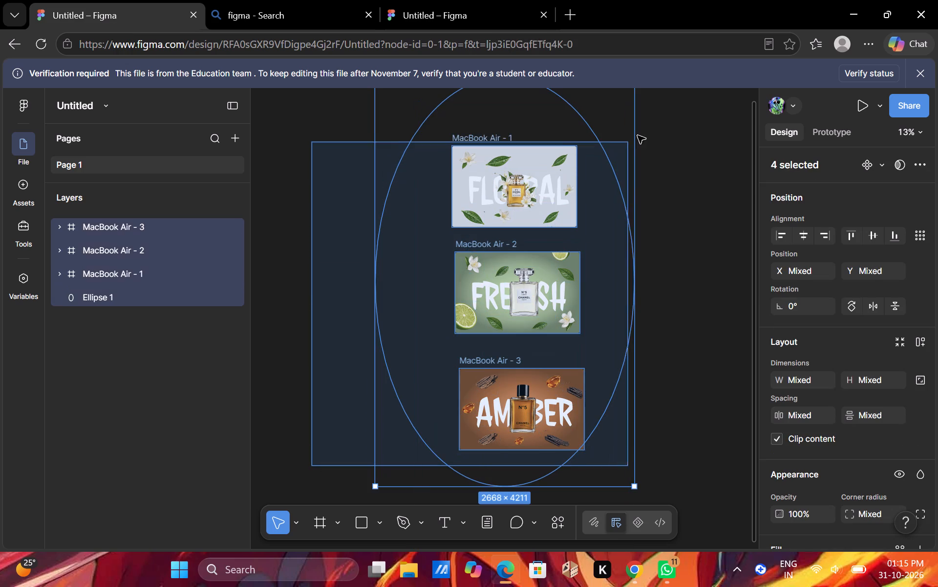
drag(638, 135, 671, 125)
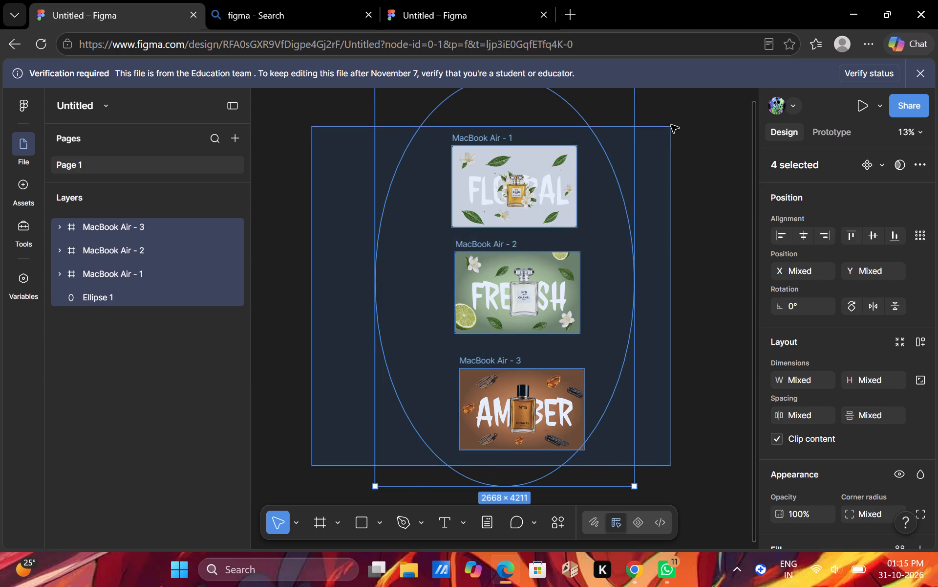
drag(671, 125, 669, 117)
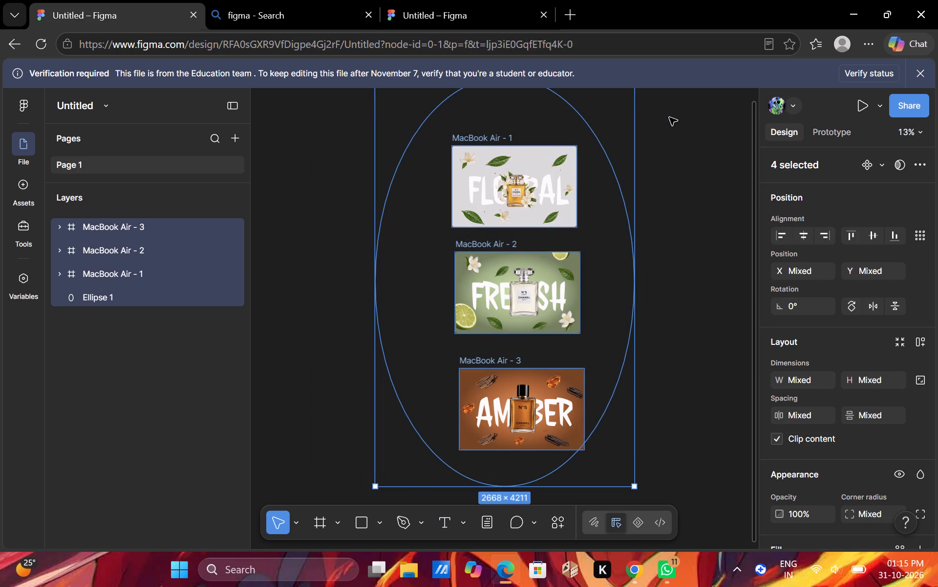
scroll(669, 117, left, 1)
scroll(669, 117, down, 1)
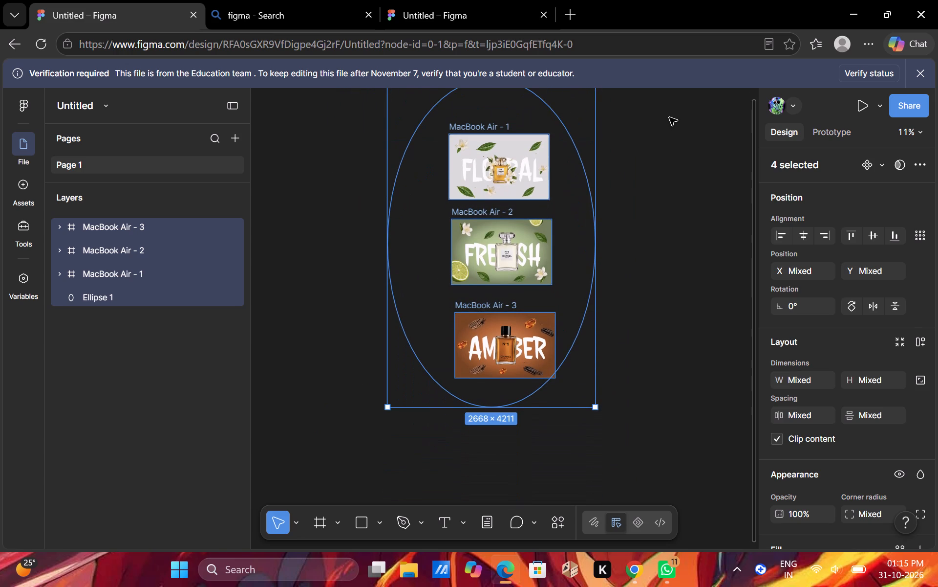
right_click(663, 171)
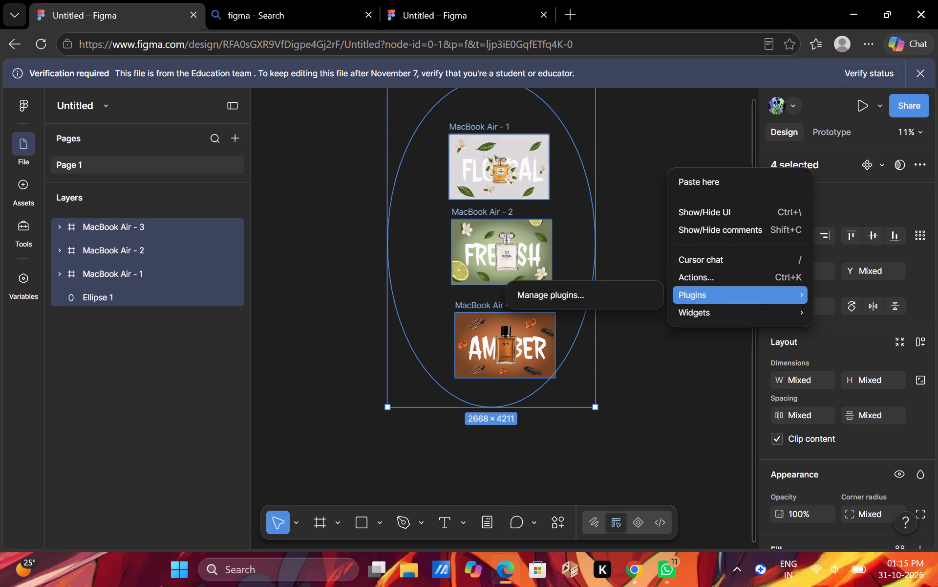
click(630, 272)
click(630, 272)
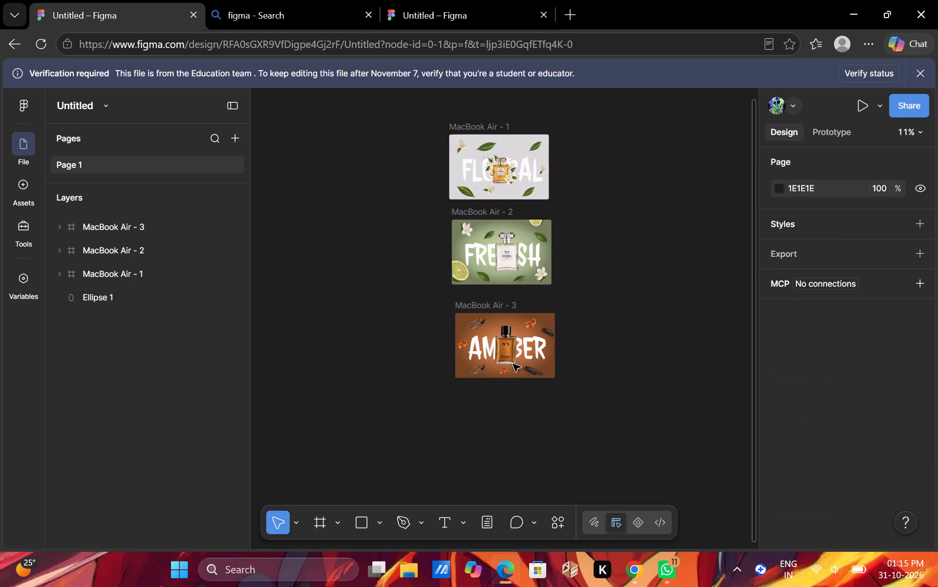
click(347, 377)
Copy the Amber frame MacBook Air - 3 and paste it into the Pepsi file below the Pepsi frame, at about X 959, Y 2443.
scroll(347, 377, up, 1)
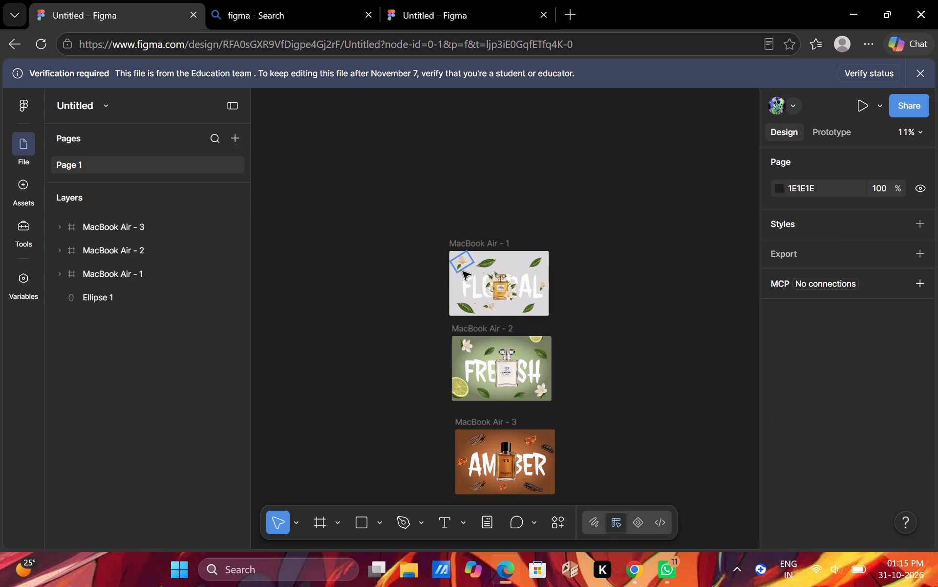
right_click(201, 226)
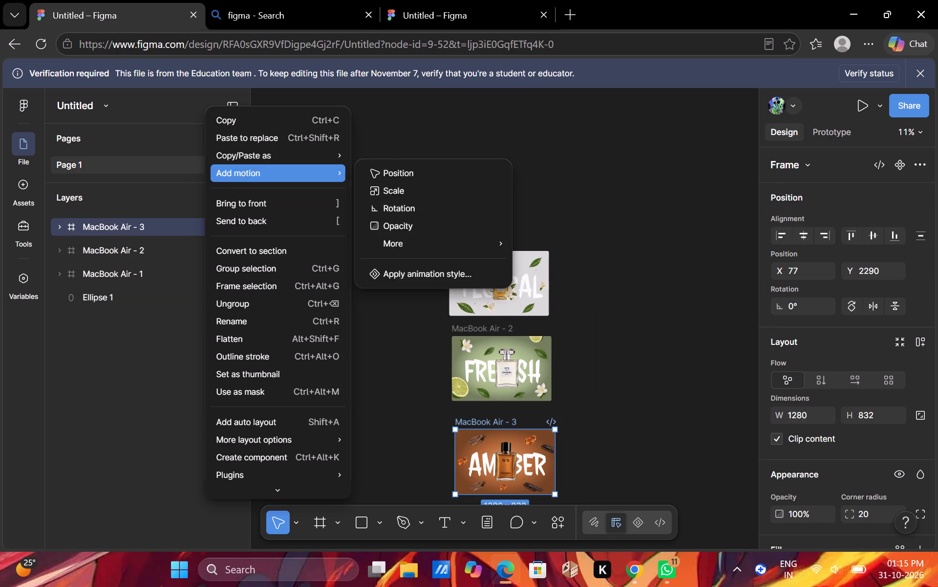
click(243, 118)
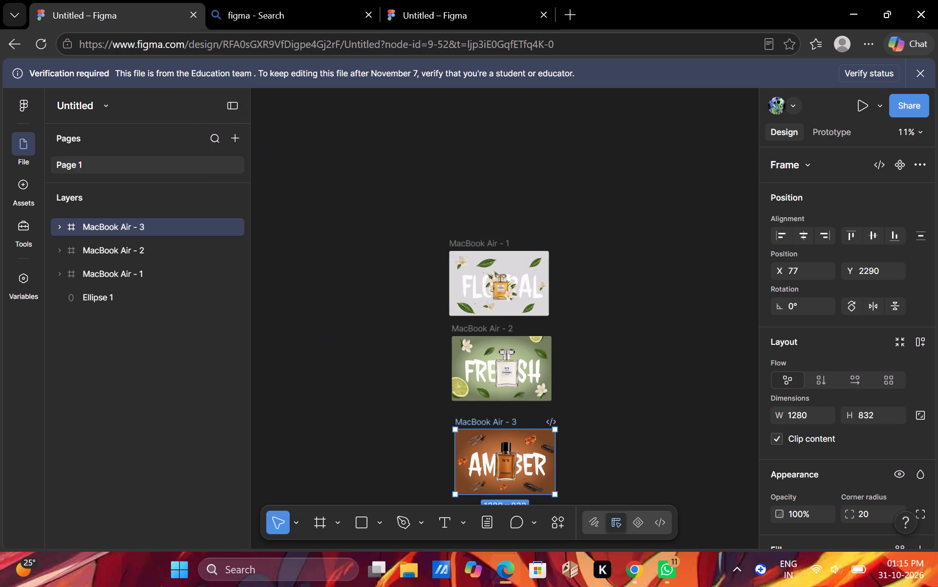
click(428, 21)
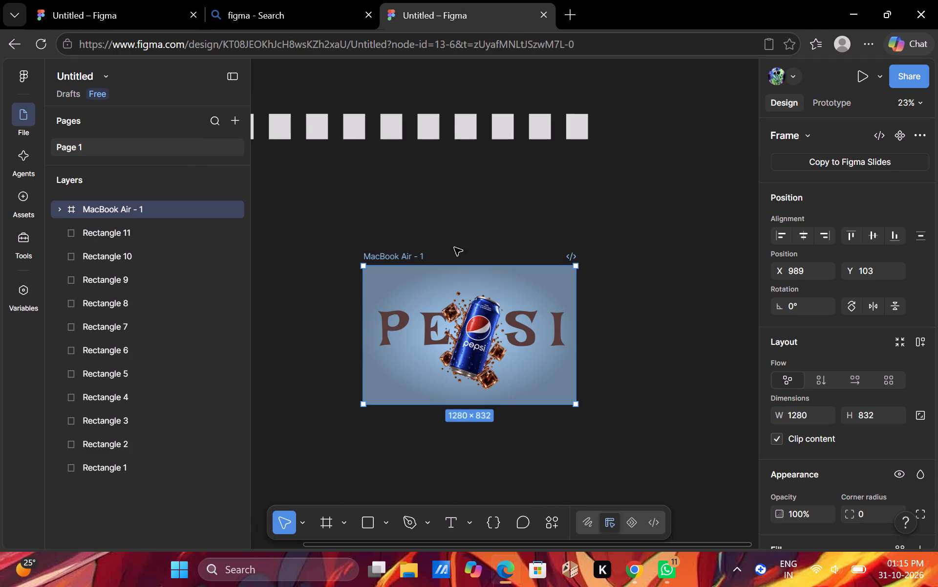
scroll(454, 248, down, 4)
right_click(359, 255)
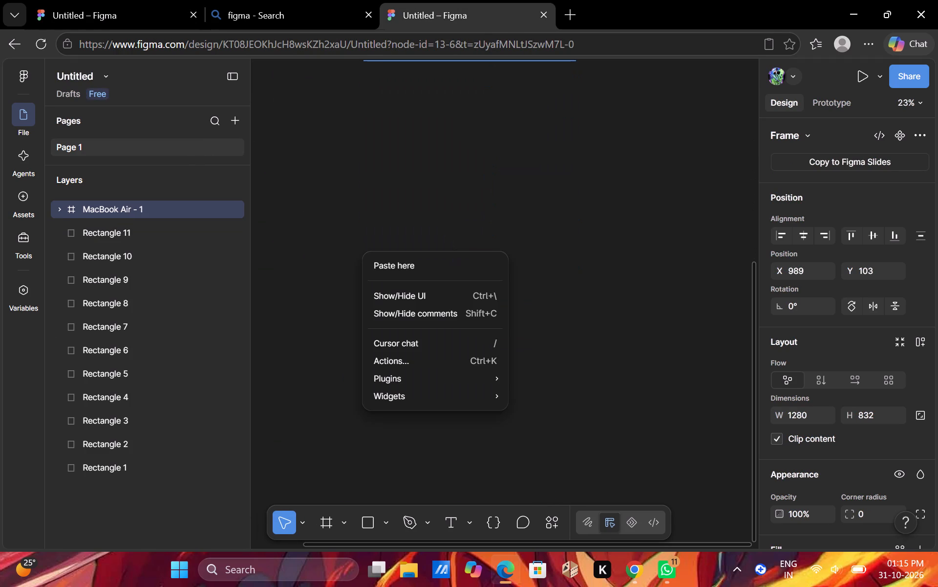
click(382, 262)
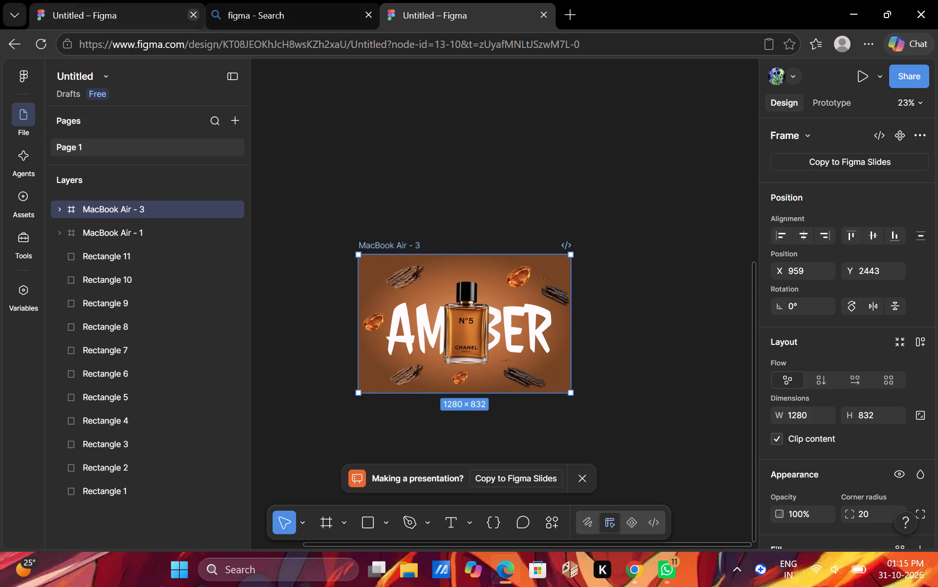
Copy the Fresh frame MacBook Air - 2 into the Pepsi file and place it beside the Amber frame at about X 2487, Y 2443.
click(126, 3)
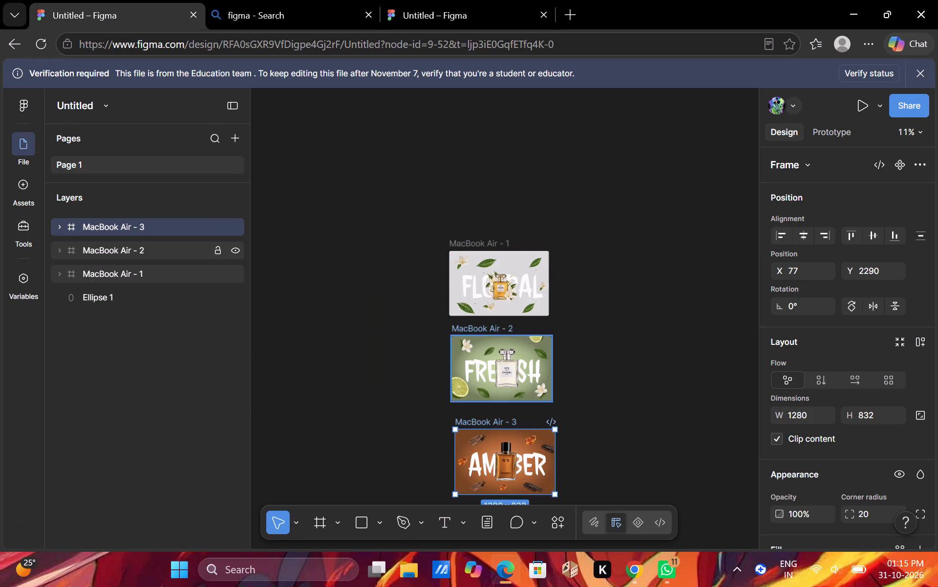
right_click(144, 257)
click(204, 122)
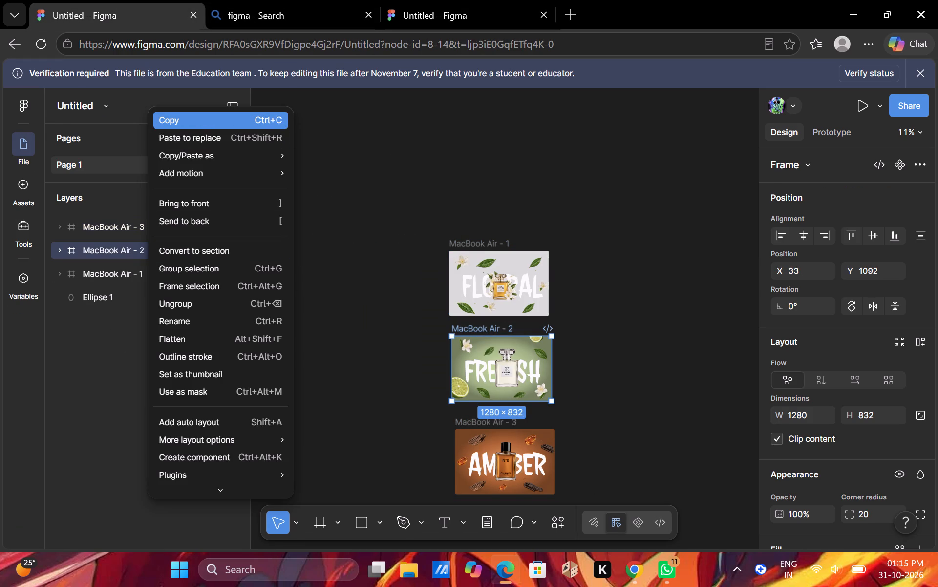
click(419, 15)
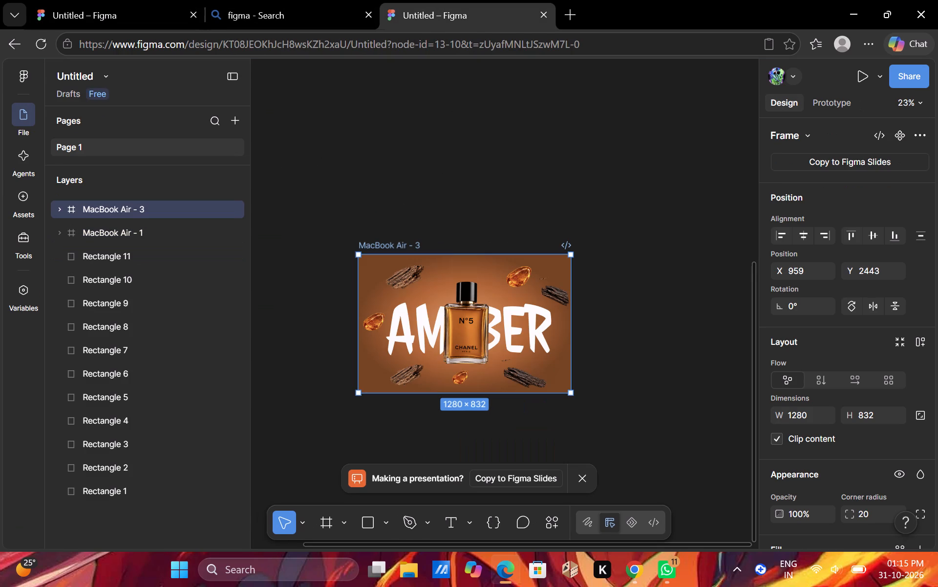
scroll(550, 142, left, 3)
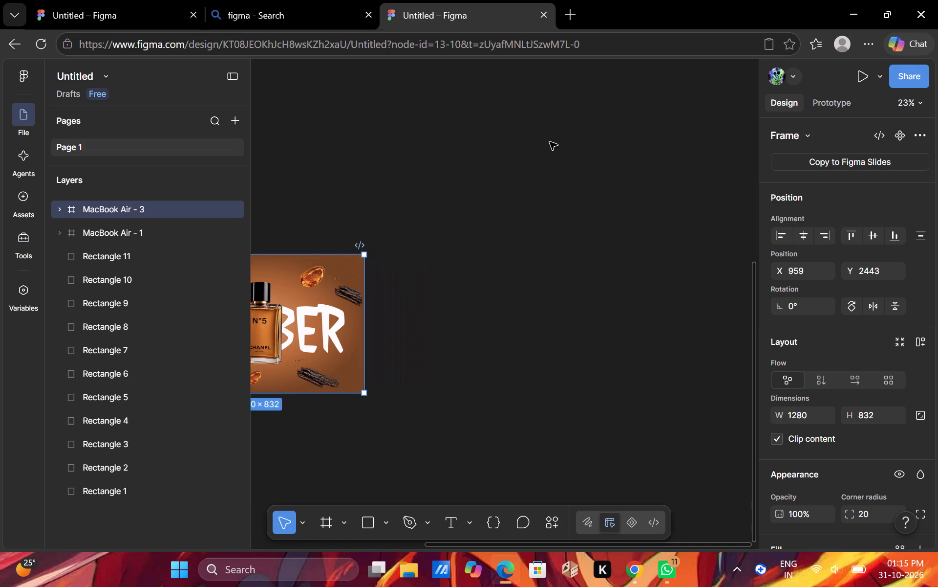
scroll(550, 142, left, 2)
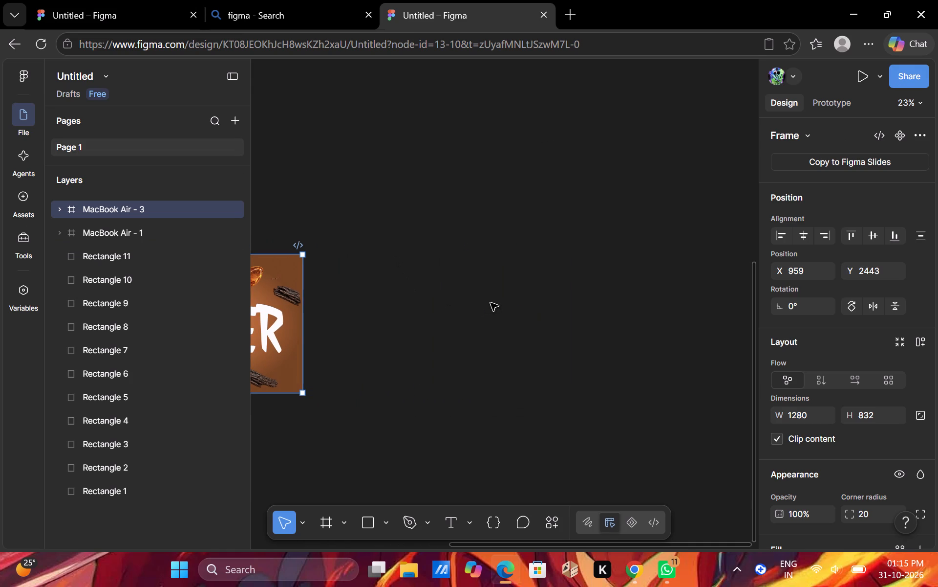
right_click(490, 303)
click(533, 311)
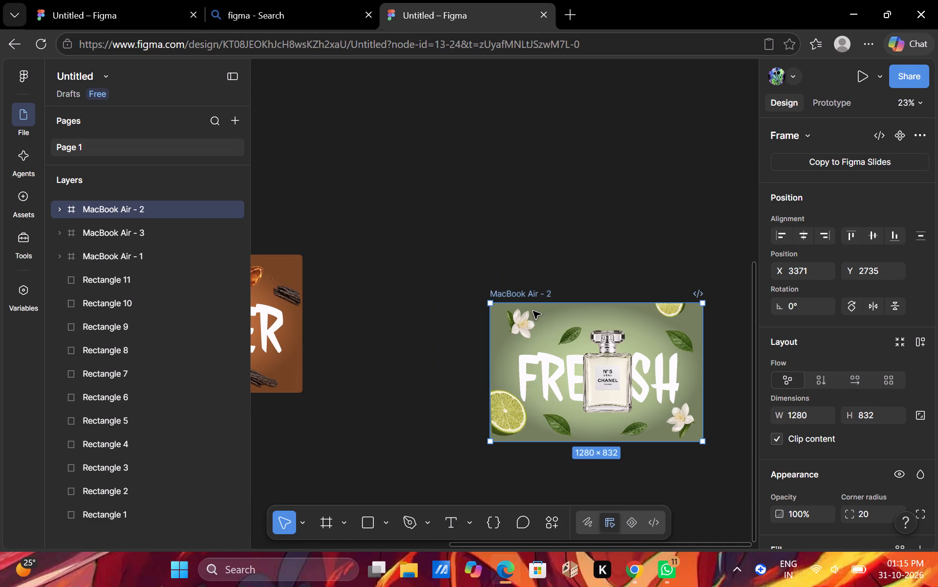
drag(525, 295, 450, 273)
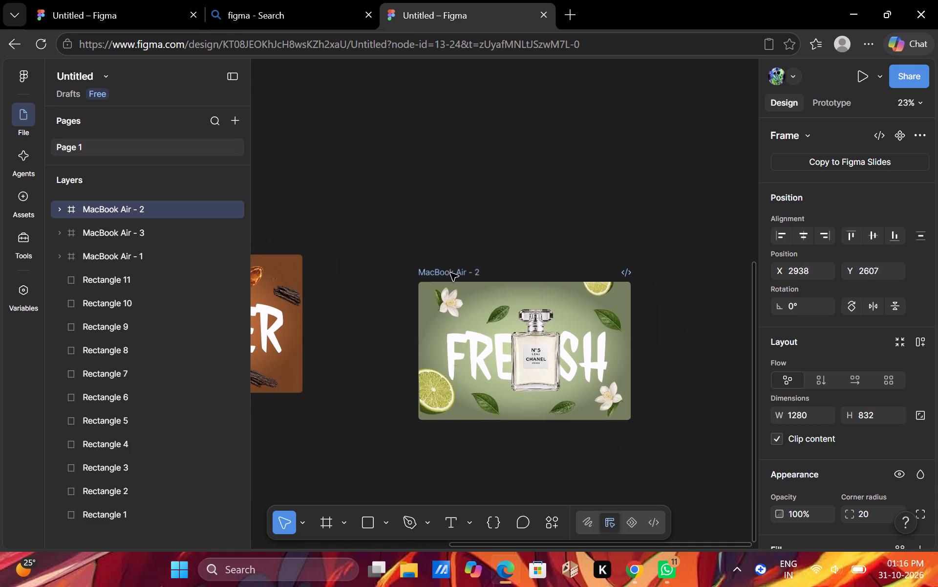
drag(450, 273, 379, 249)
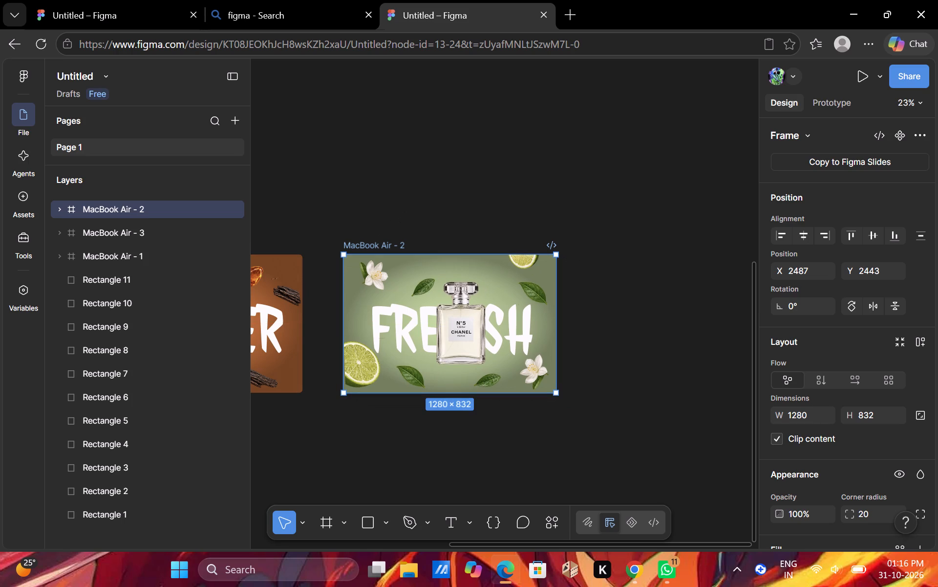
Switch back to the file with the three Chanel perfume frames.
click(119, 0)
scroll(421, 290, down, 1)
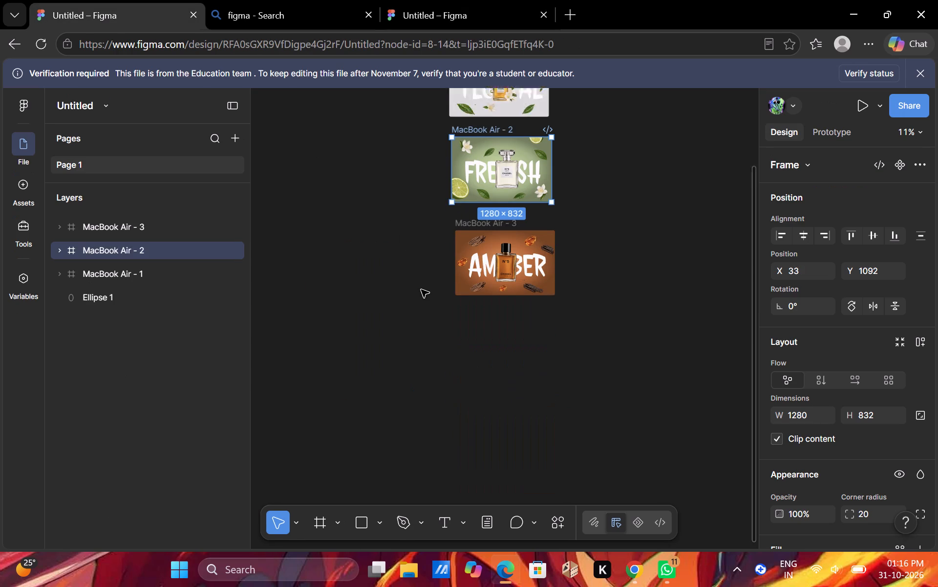
scroll(421, 290, down, 1)
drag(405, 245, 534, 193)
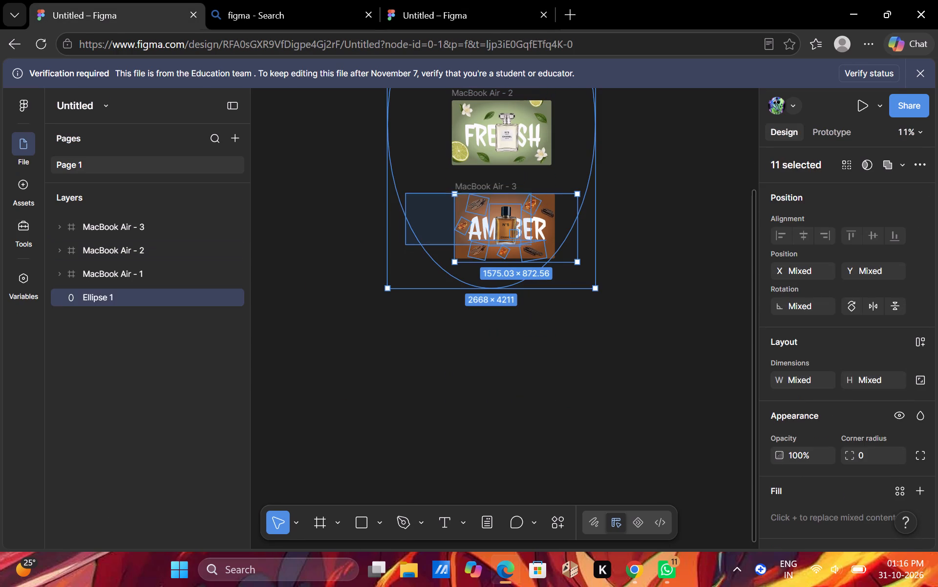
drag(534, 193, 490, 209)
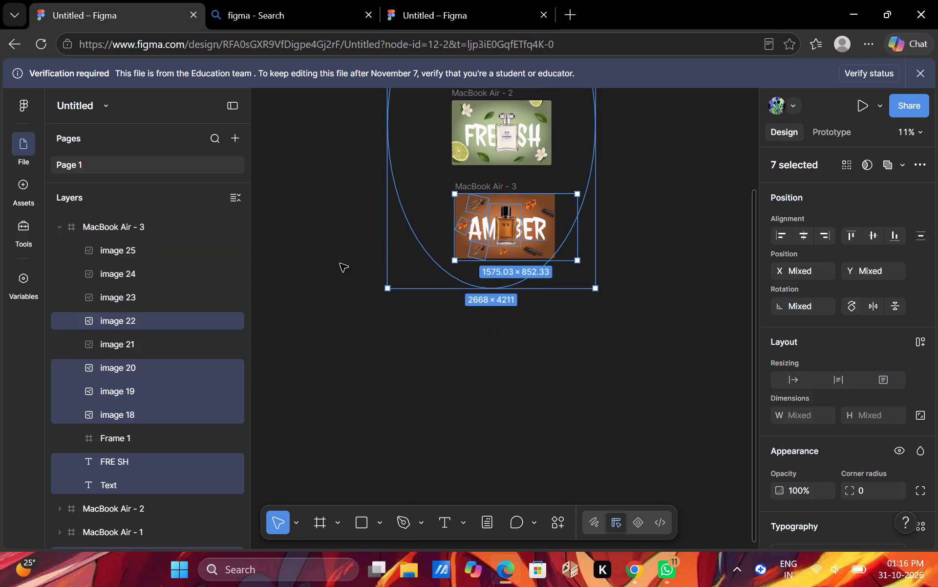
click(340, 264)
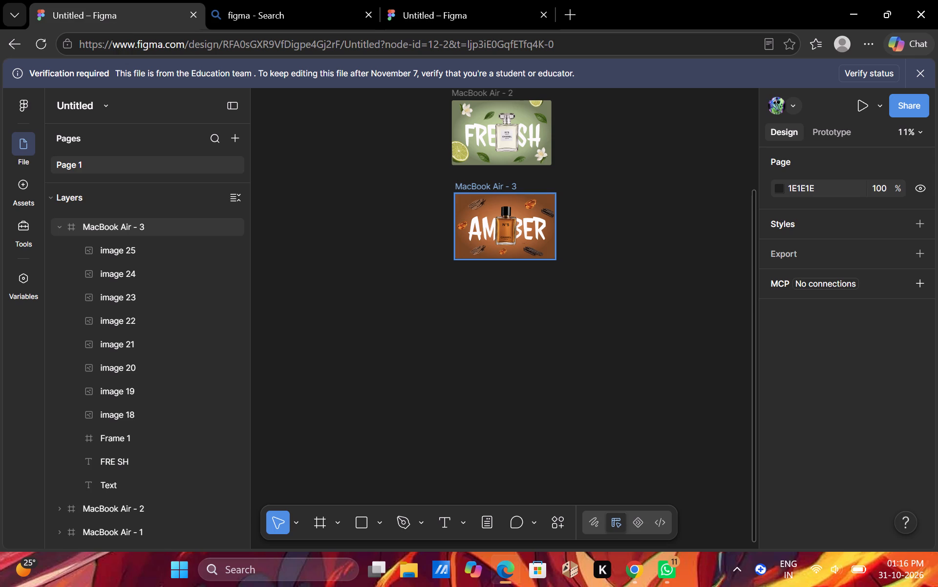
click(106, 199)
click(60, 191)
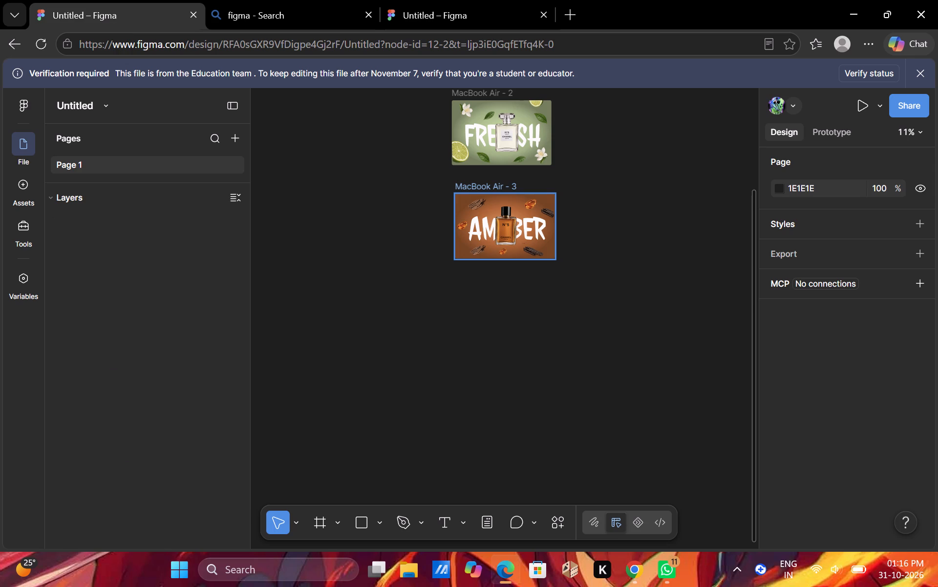
Copy the Floral frame MacBook Air - 1 into the Pepsi file and place it beside the Fresh frame at about X 4153, Y 2443.
scroll(197, 280, down, 3)
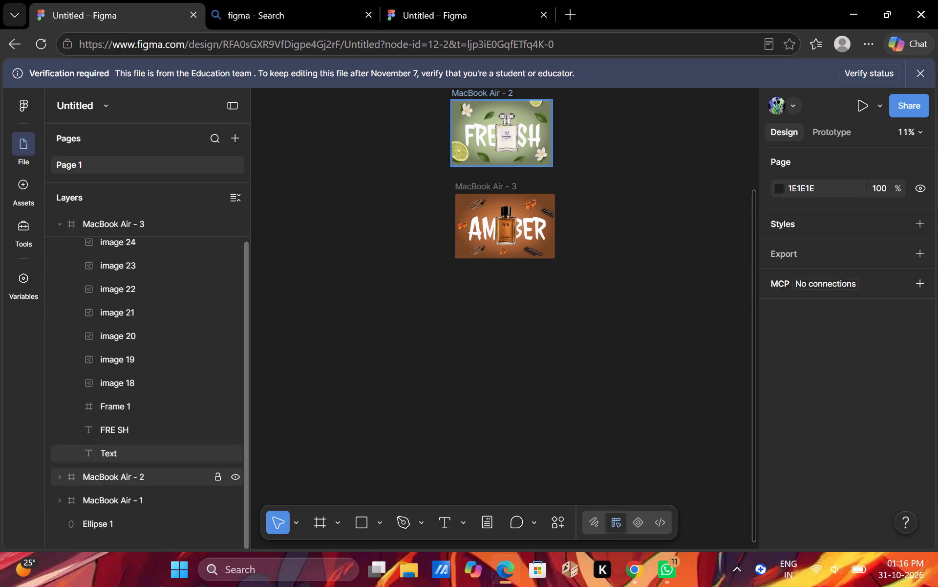
right_click(154, 495)
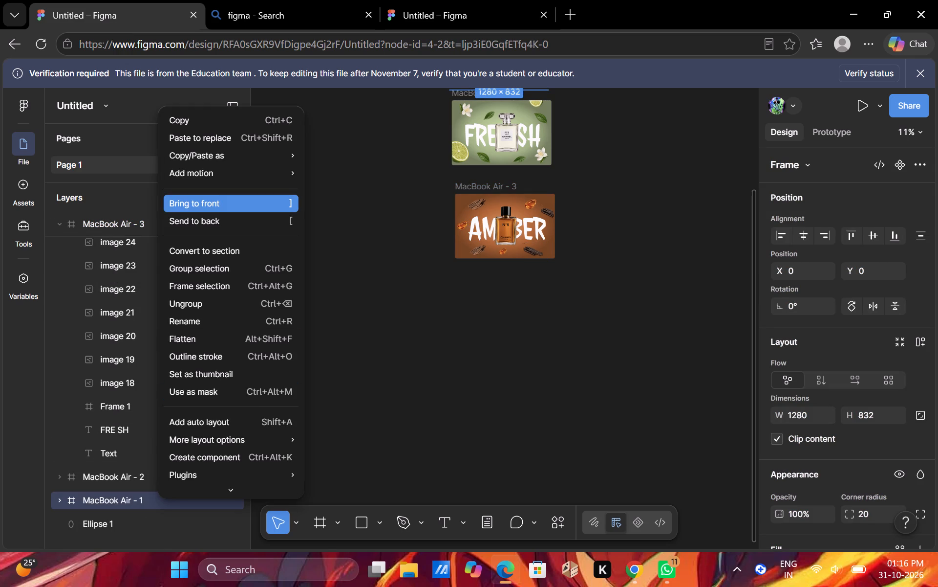
click(221, 123)
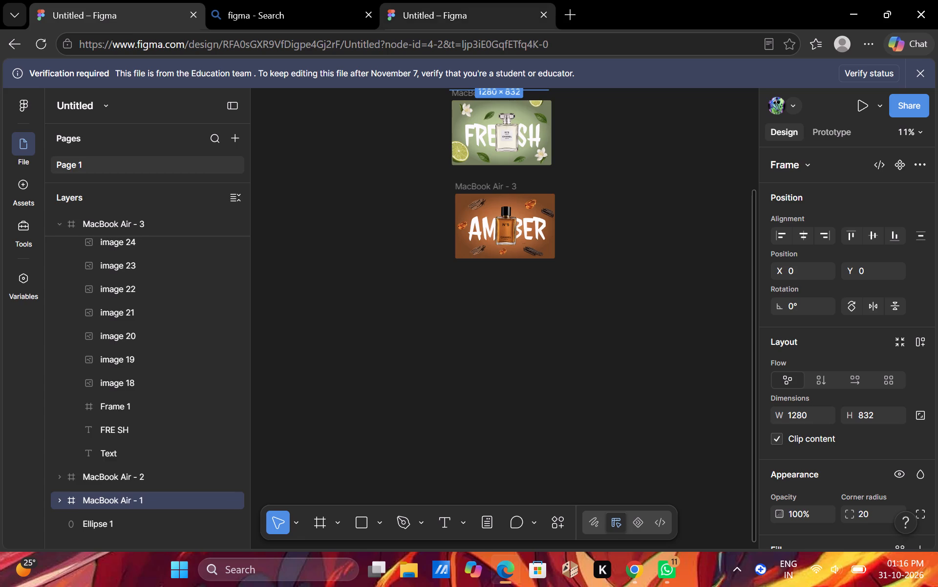
click(424, 8)
scroll(570, 186, left, 4)
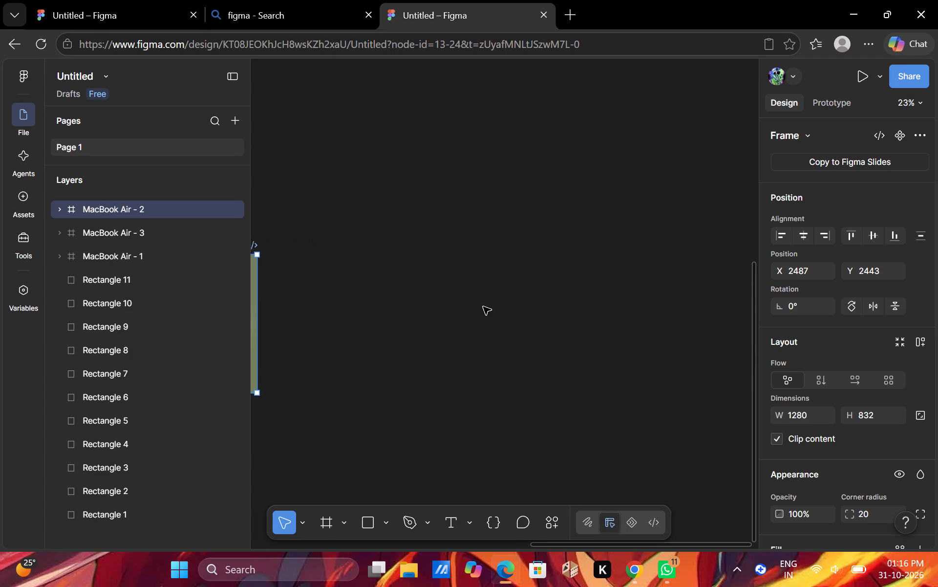
right_click(483, 307)
click(501, 314)
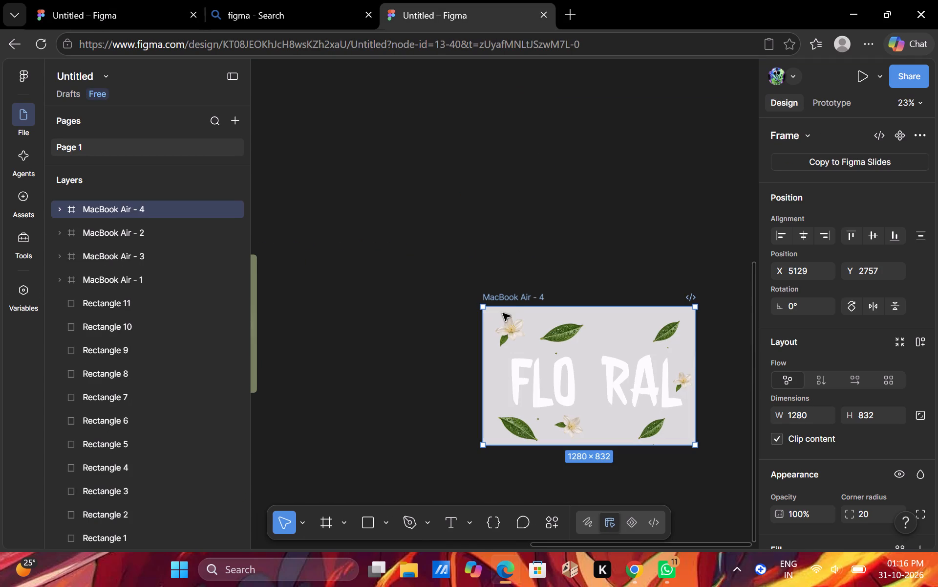
drag(519, 296, 410, 267)
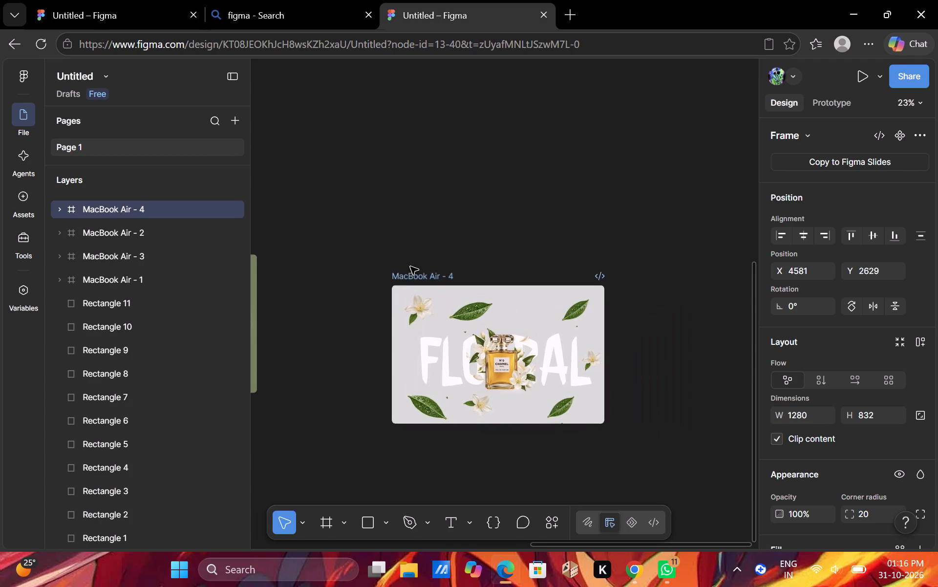
drag(410, 267, 357, 242)
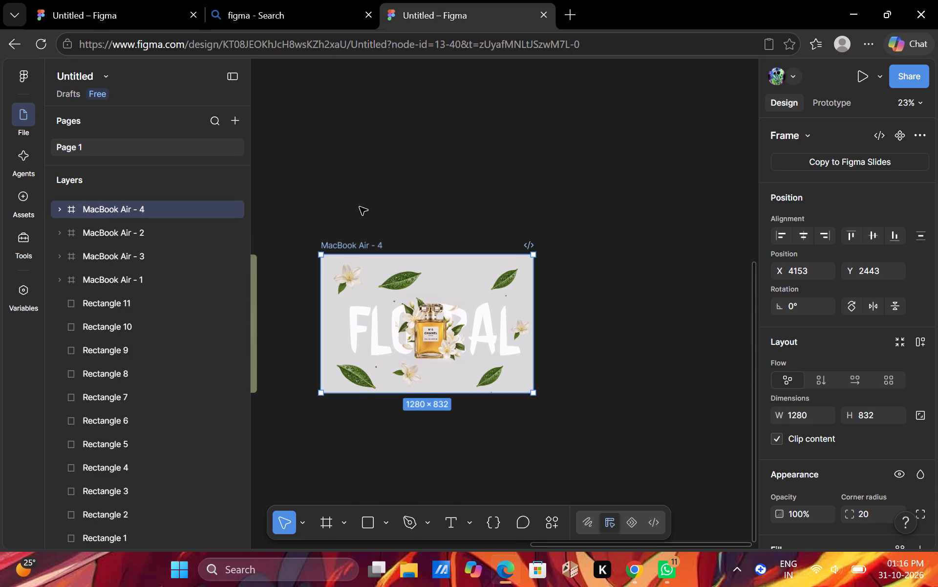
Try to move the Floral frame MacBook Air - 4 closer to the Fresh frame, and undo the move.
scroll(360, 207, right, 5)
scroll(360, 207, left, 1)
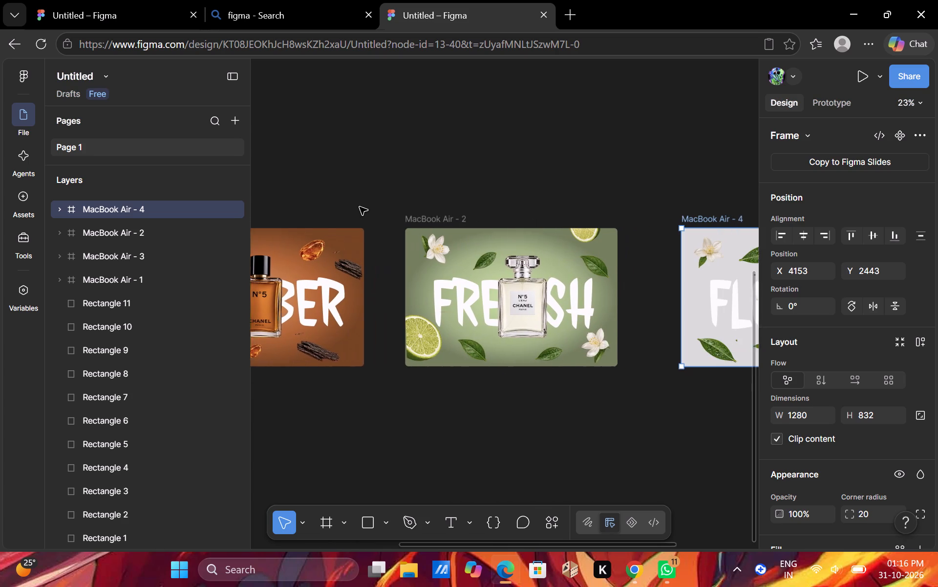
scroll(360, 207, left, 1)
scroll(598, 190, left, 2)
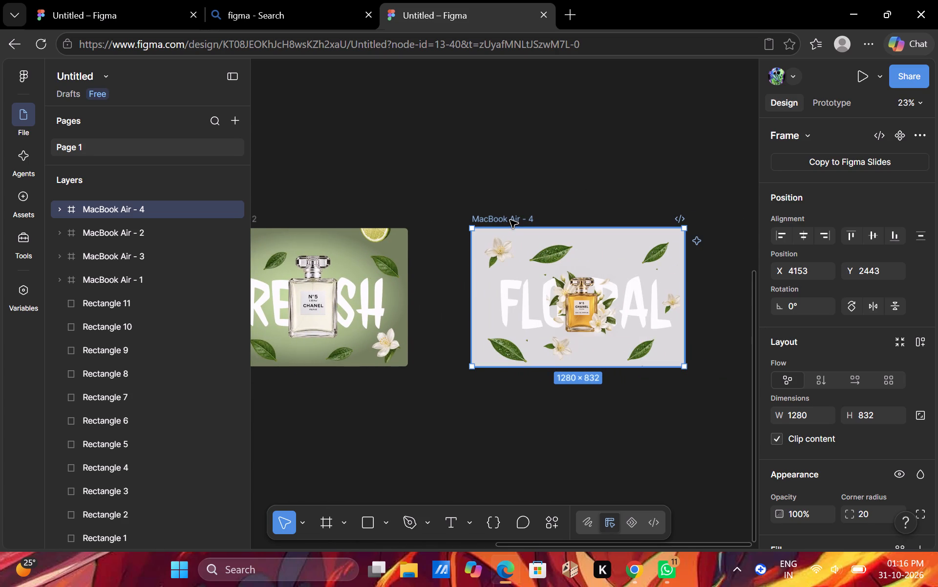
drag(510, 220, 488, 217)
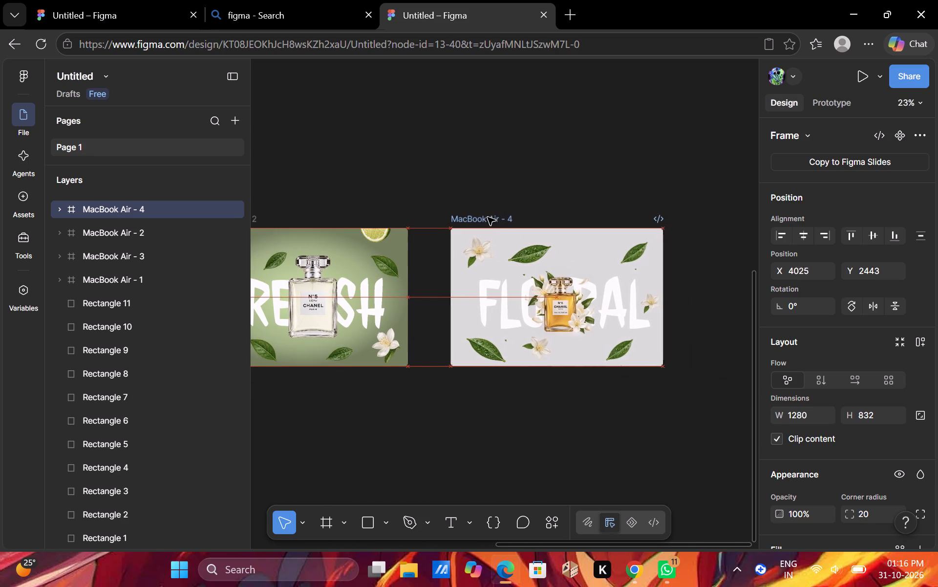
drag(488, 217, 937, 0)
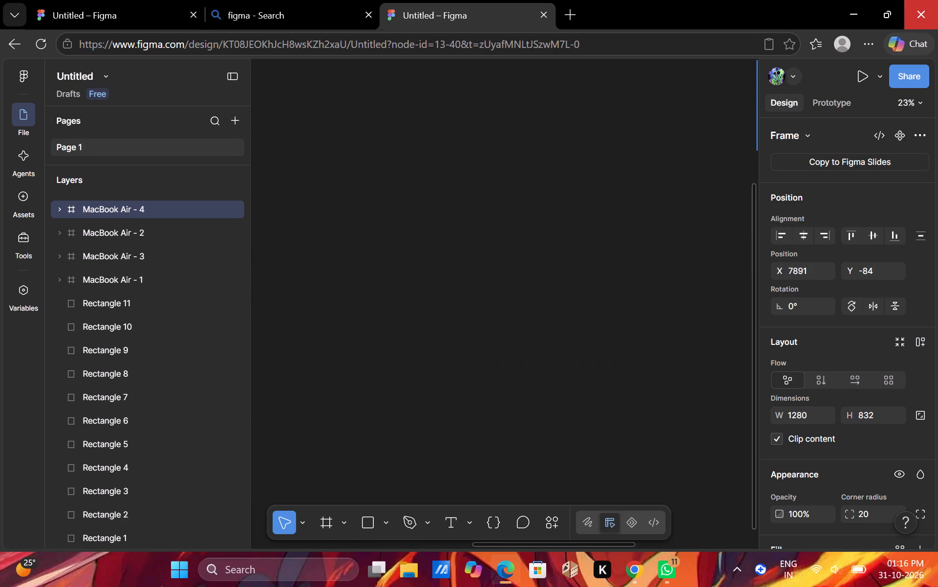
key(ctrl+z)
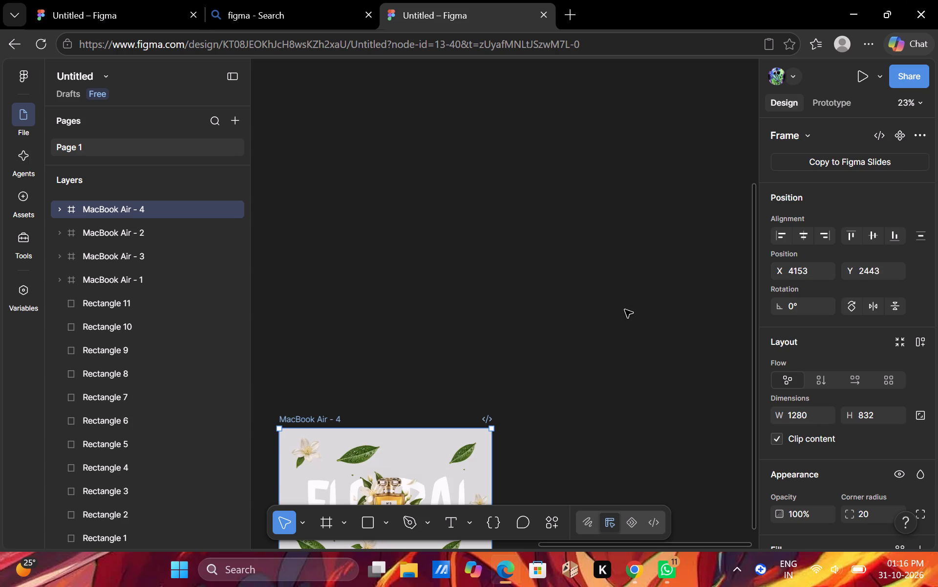
Preview the prototype by advancing from the Pepsi frame through the Chanel frames to Floral, and close the preview.
scroll(625, 310, down, 2)
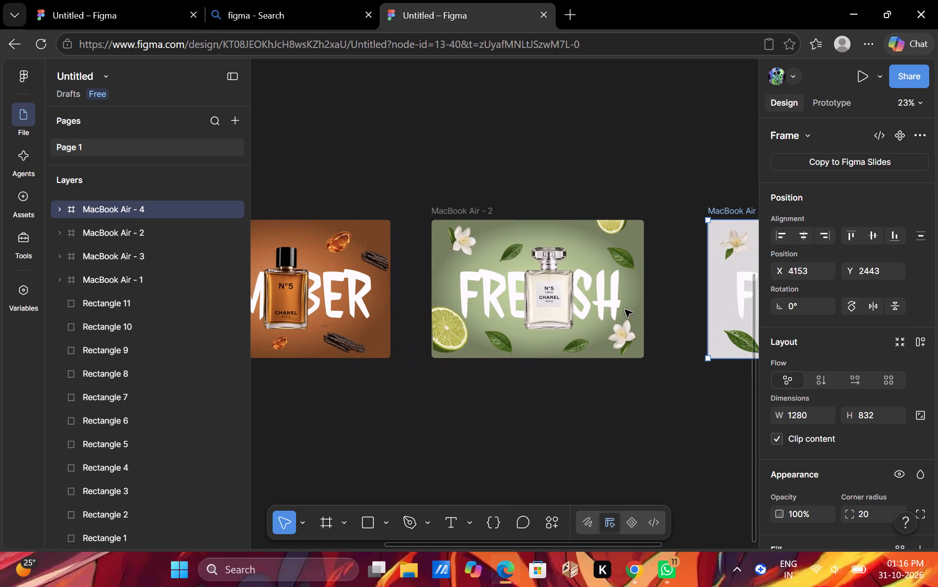
click(586, 386)
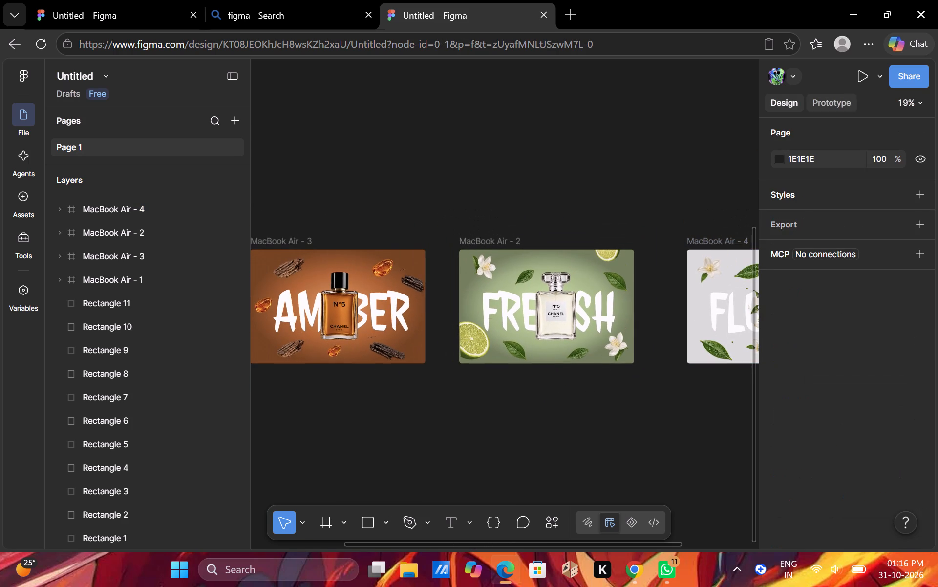
click(863, 76)
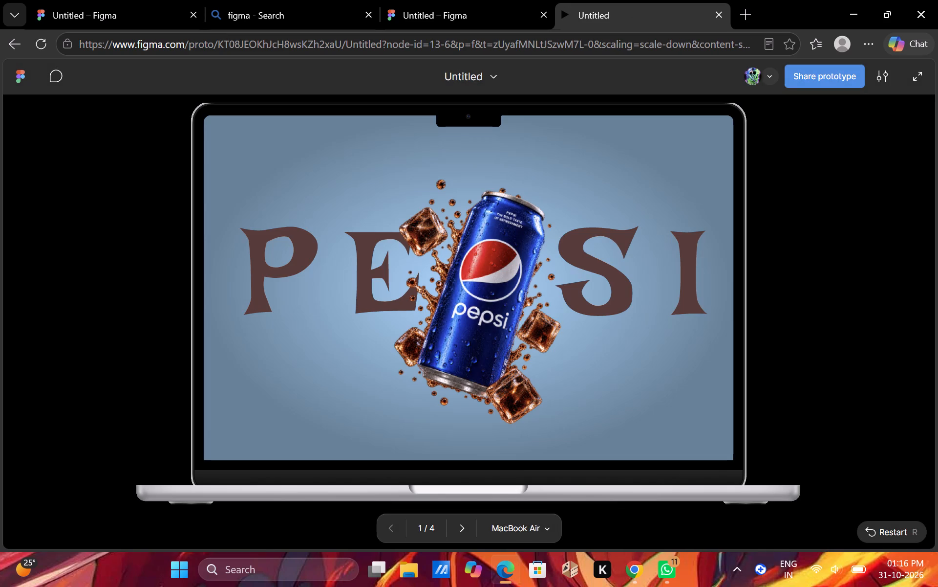
key(Return)
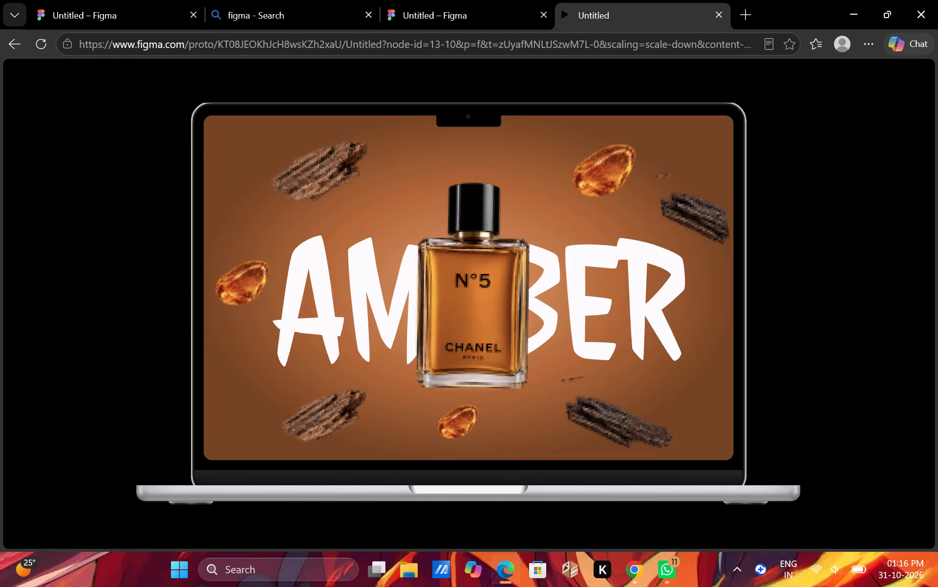
key(Return)
key(Return)
key(Return)
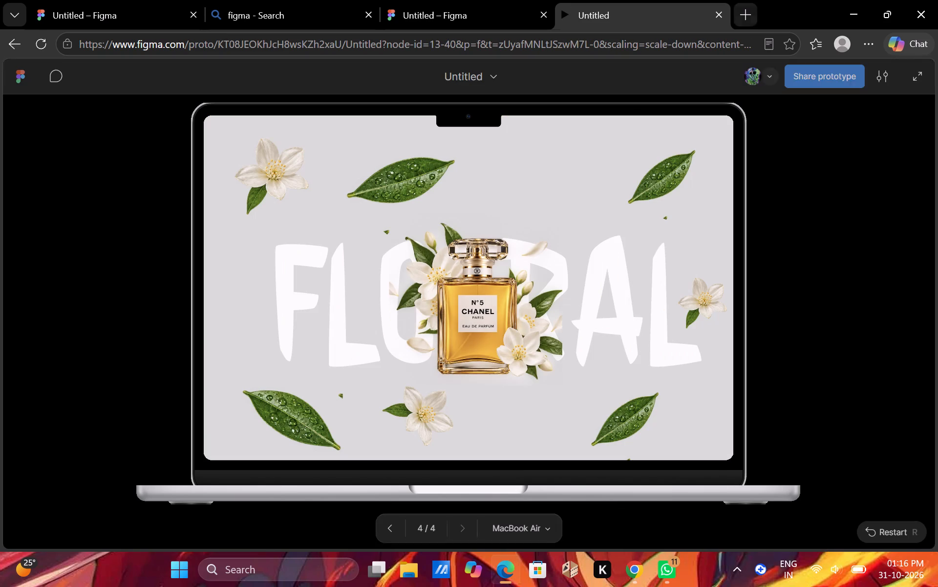
click(722, 12)
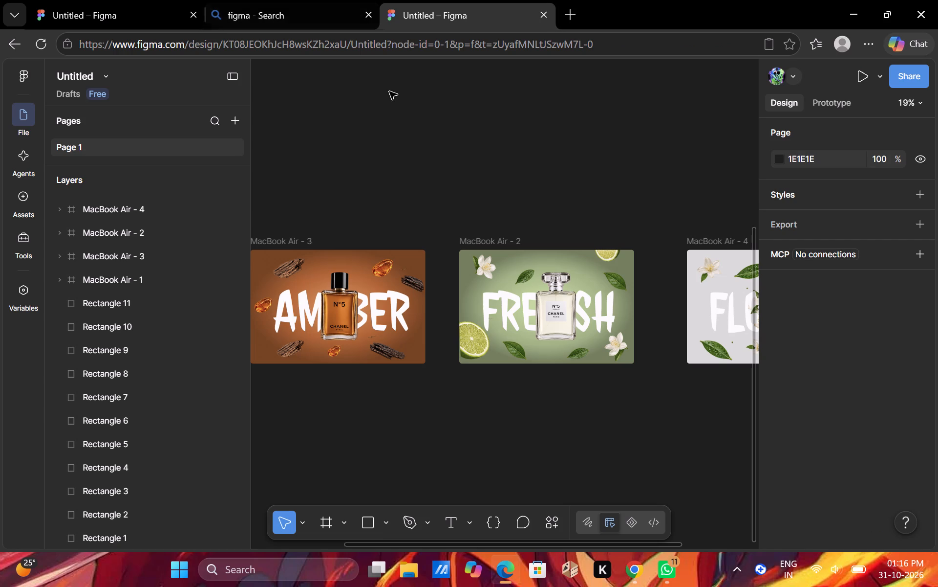
Cut the Pepsi frame MacBook Air - 1 from above the row of Chanel frames.
scroll(389, 91, right, 2)
scroll(389, 91, up, 3)
drag(334, 325, 641, 113)
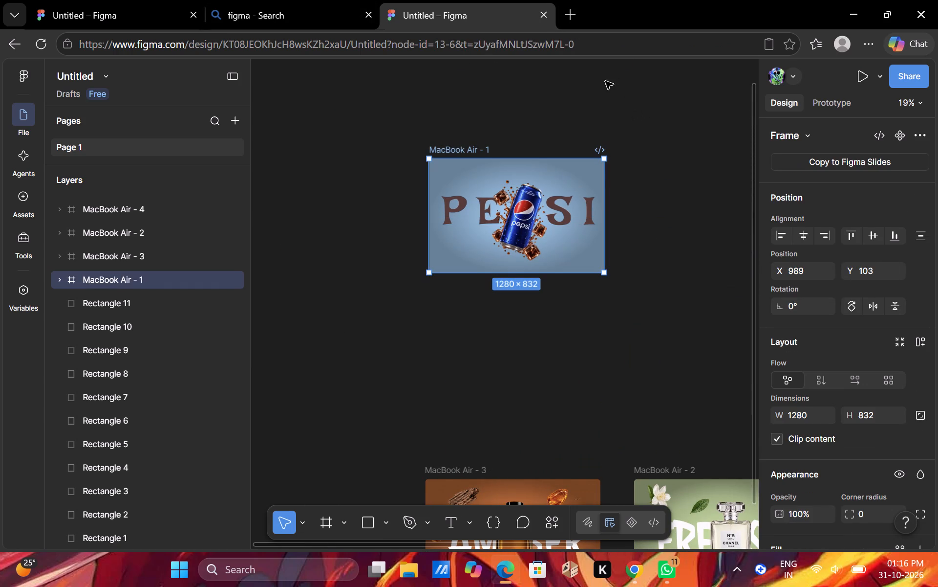
key(ctrl+x)
scroll(610, 108, down, 1)
scroll(610, 108, left, 1)
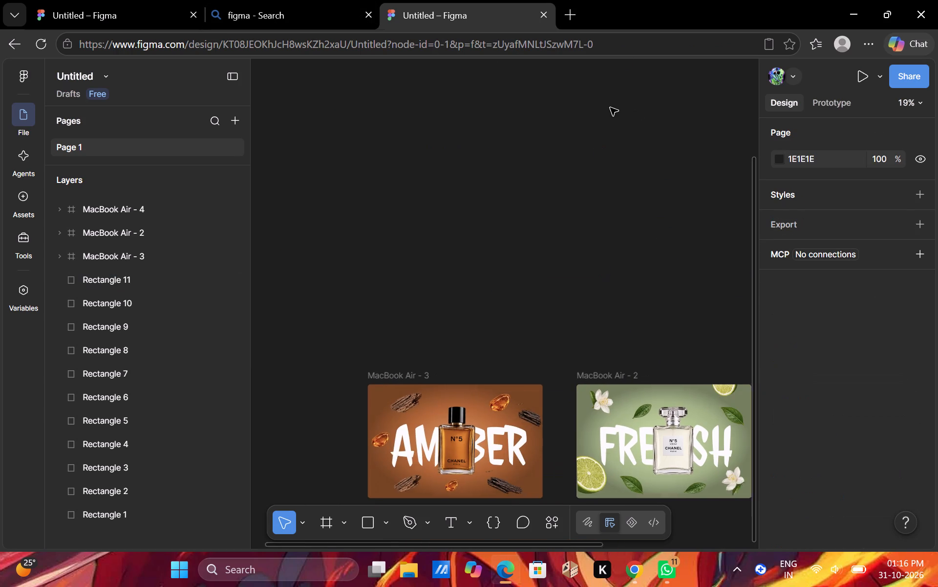
scroll(610, 108, left, 2)
scroll(610, 108, down, 1)
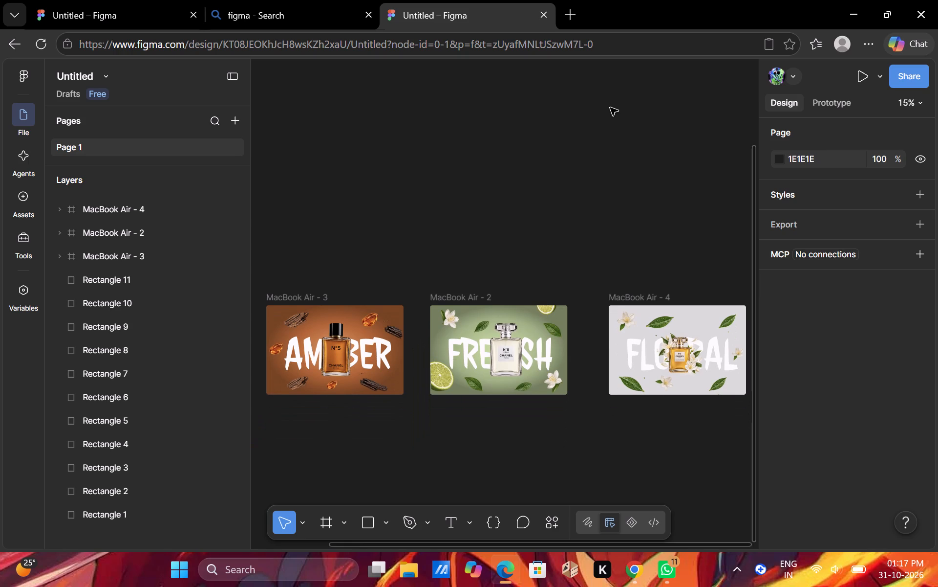
scroll(610, 108, left, 1)
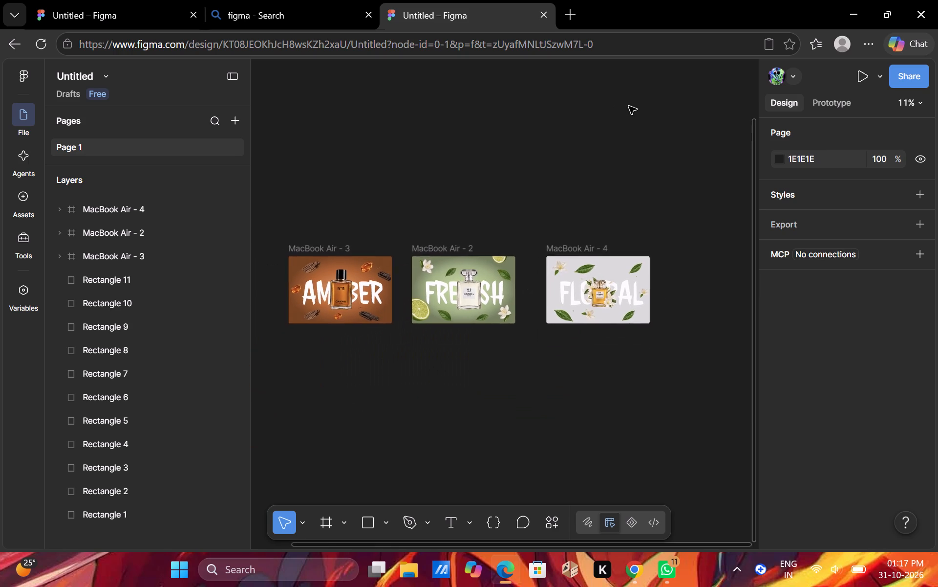
scroll(629, 106, down, 1)
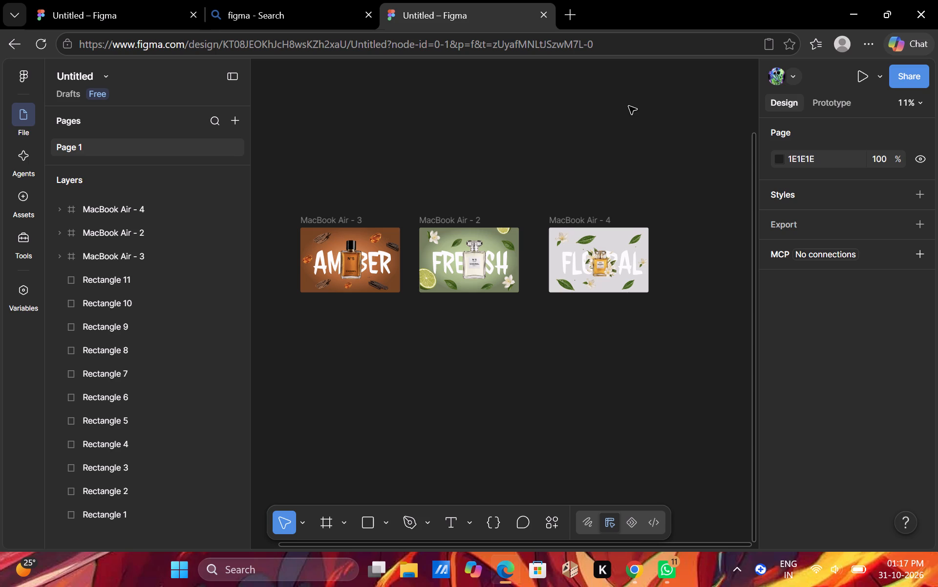
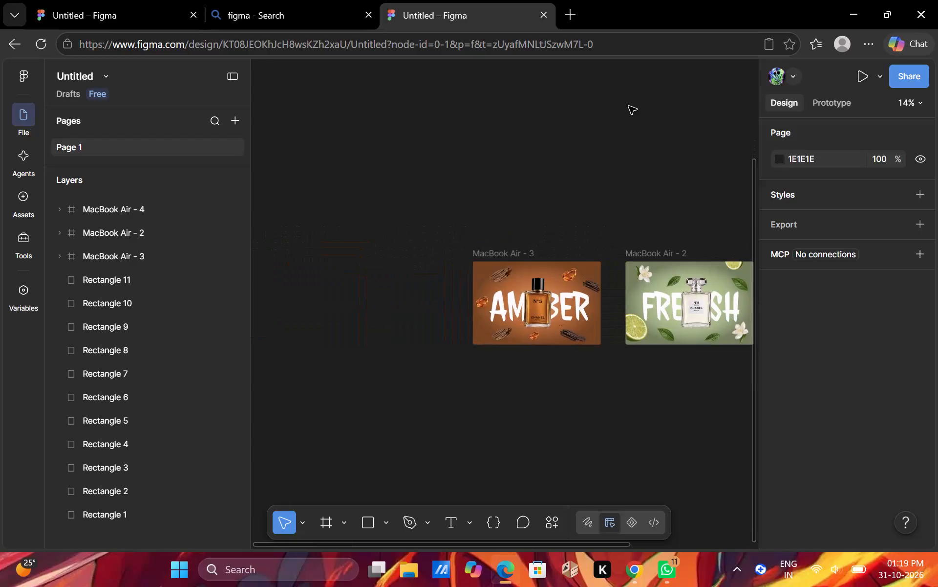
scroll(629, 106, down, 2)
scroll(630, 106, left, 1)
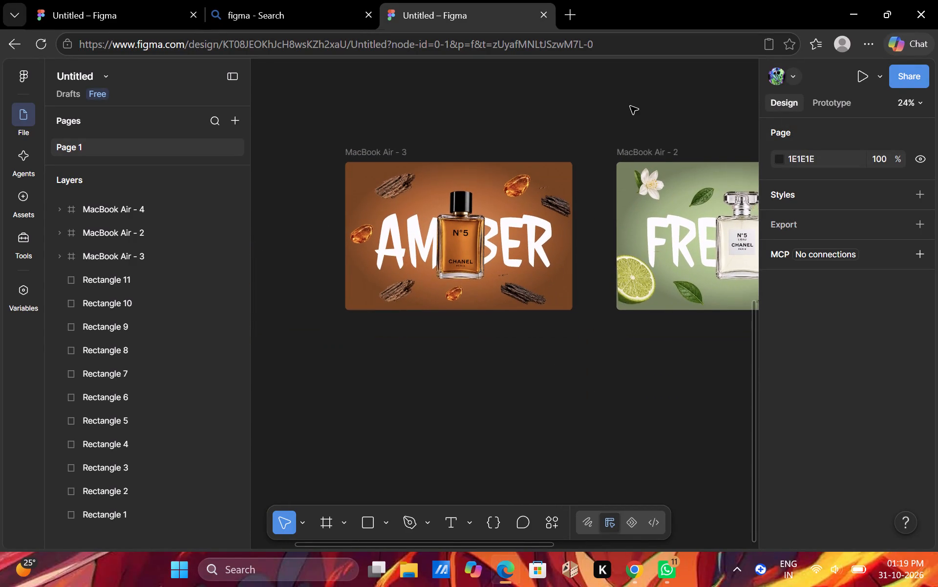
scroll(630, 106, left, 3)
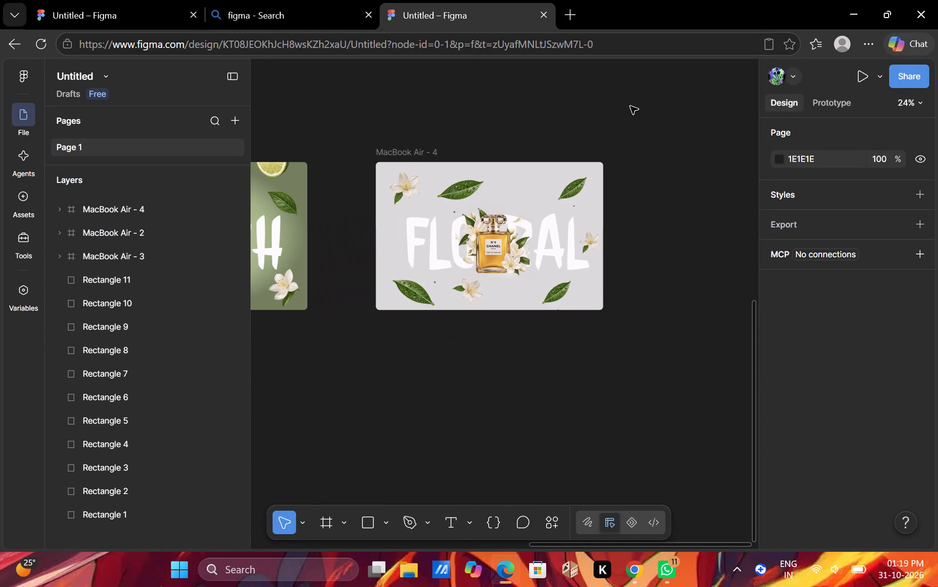
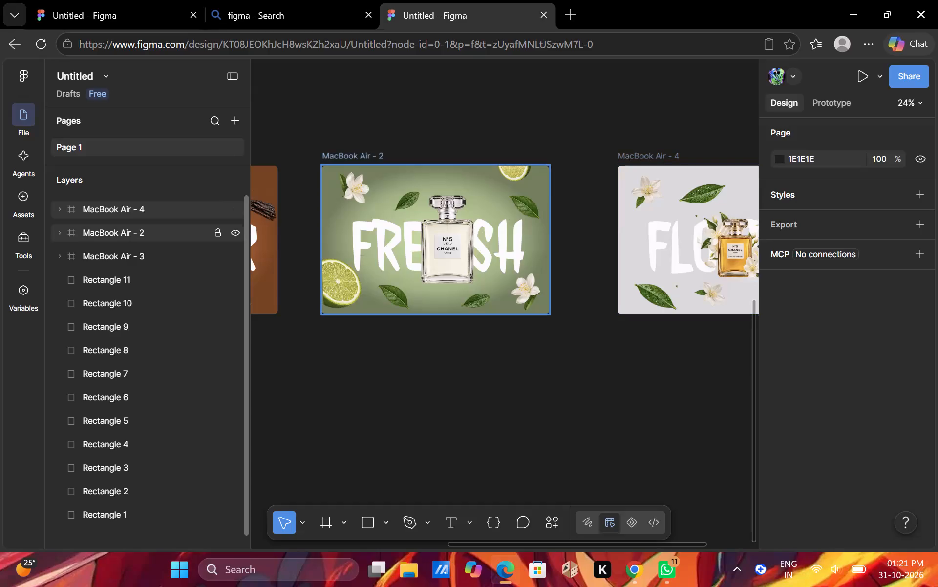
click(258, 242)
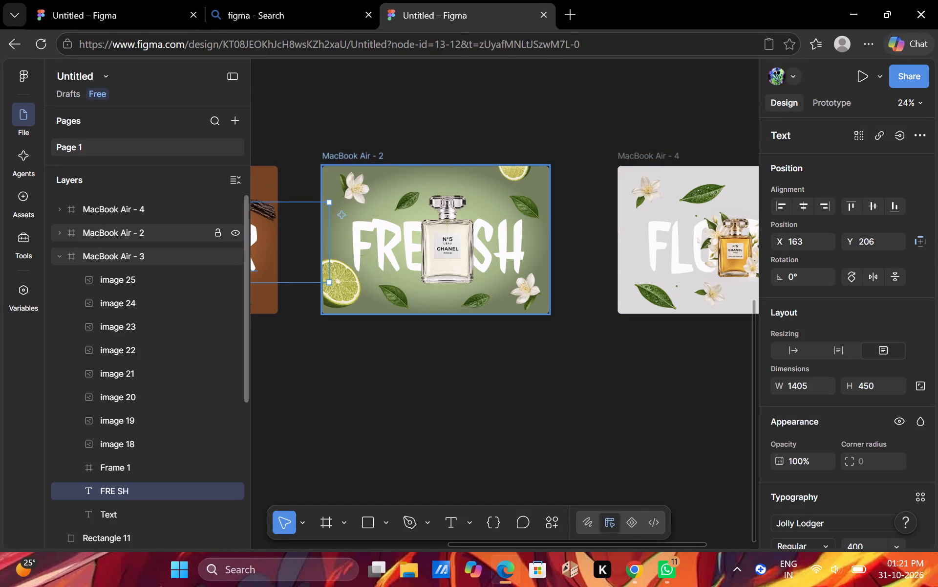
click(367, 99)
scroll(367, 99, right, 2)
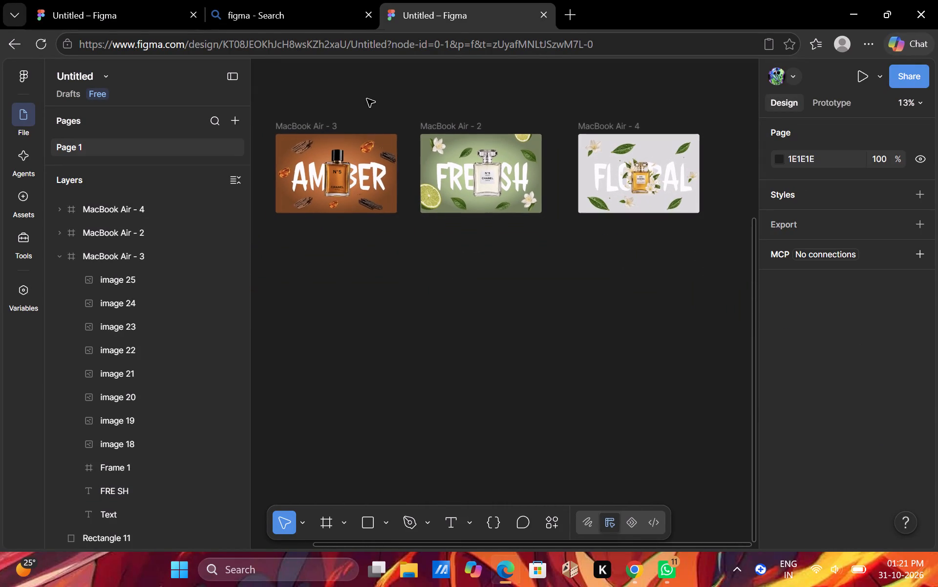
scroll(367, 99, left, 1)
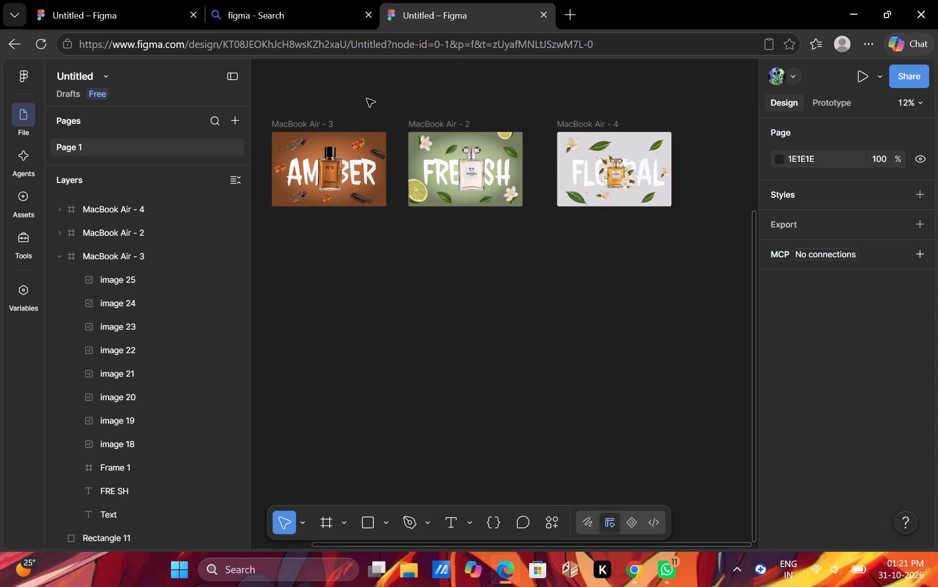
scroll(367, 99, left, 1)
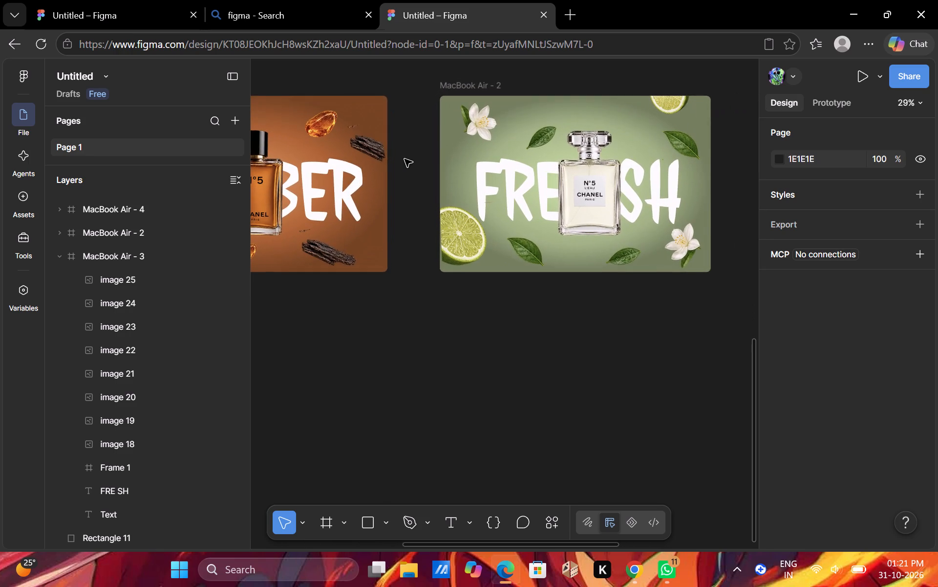
Set the Amber frame's drag interaction to navigate to the Fresh frame, MacBook Air - 2.
scroll(405, 159, right, 1)
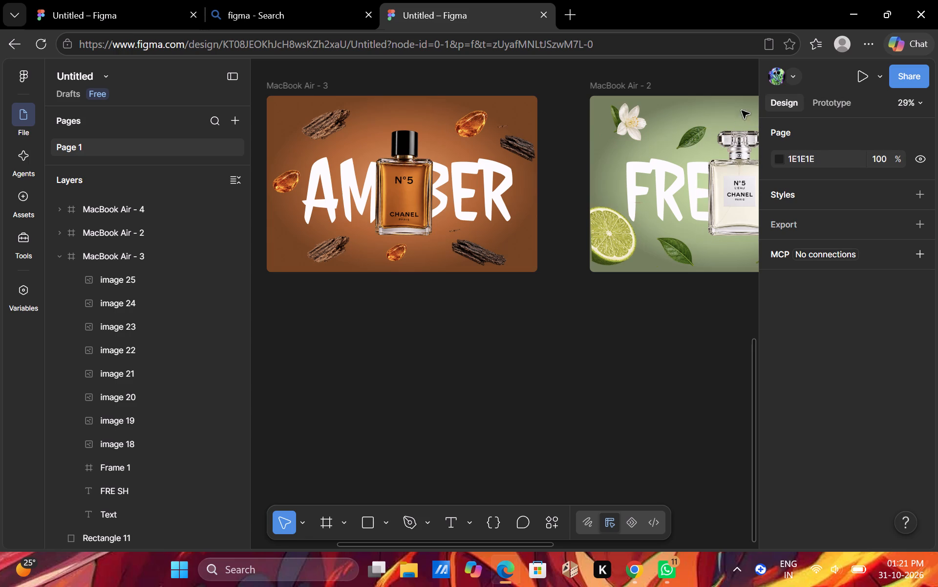
click(837, 99)
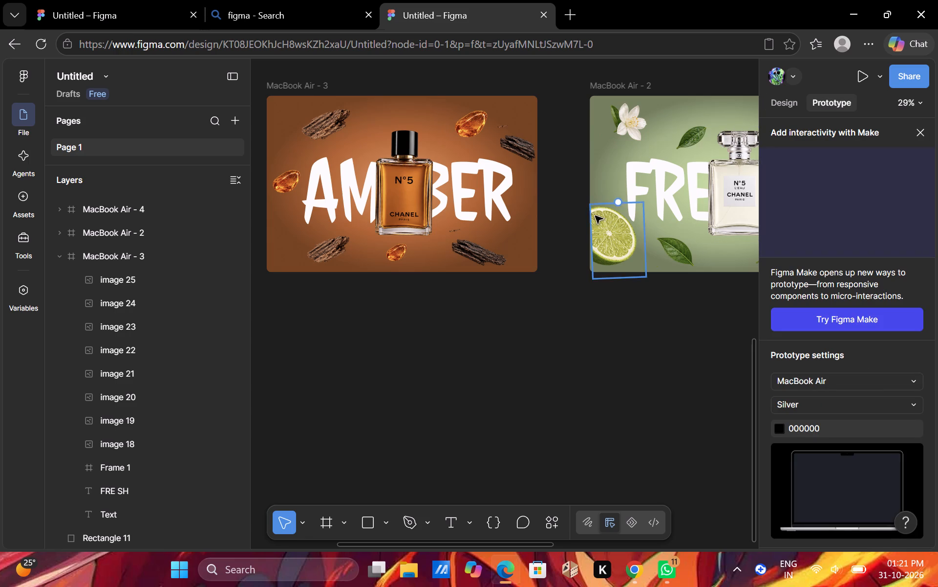
click(320, 89)
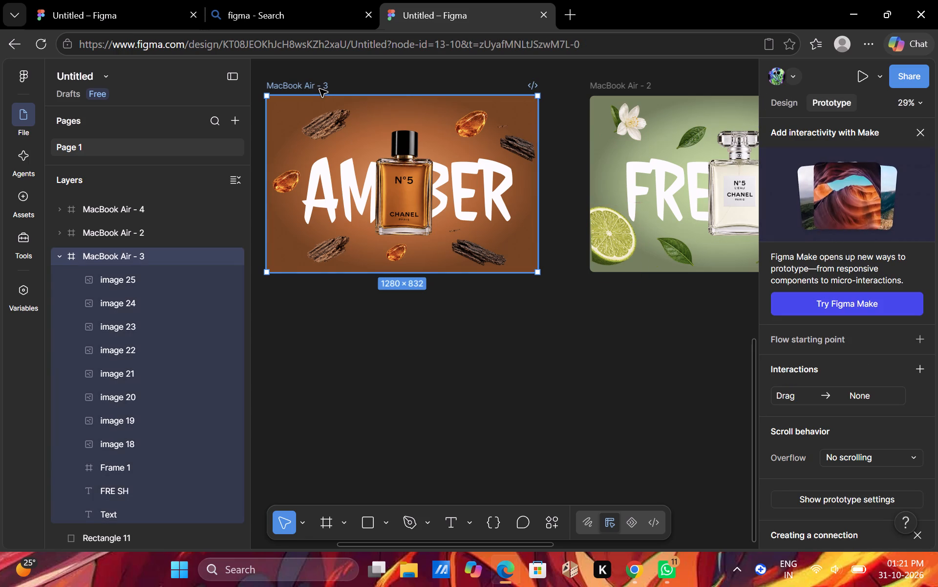
click(828, 400)
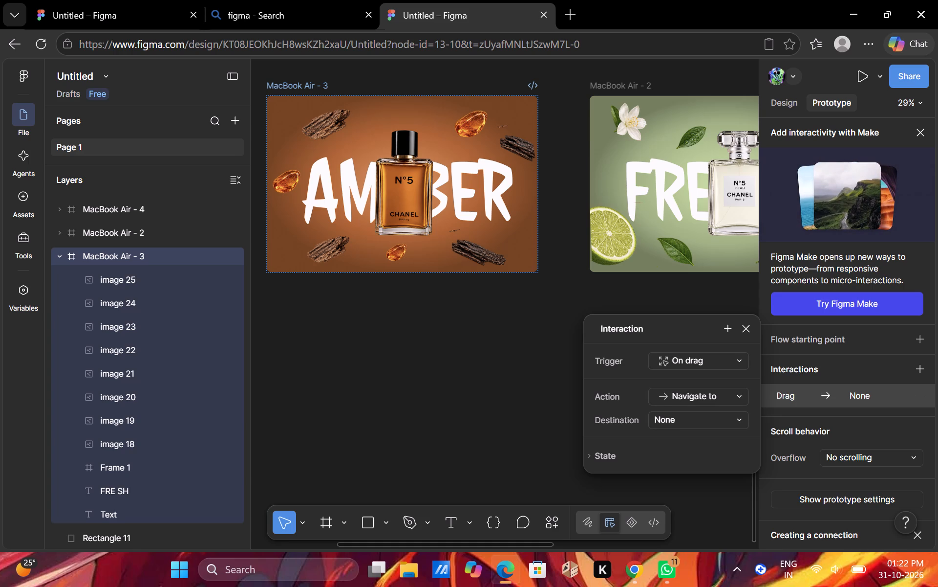
click(719, 402)
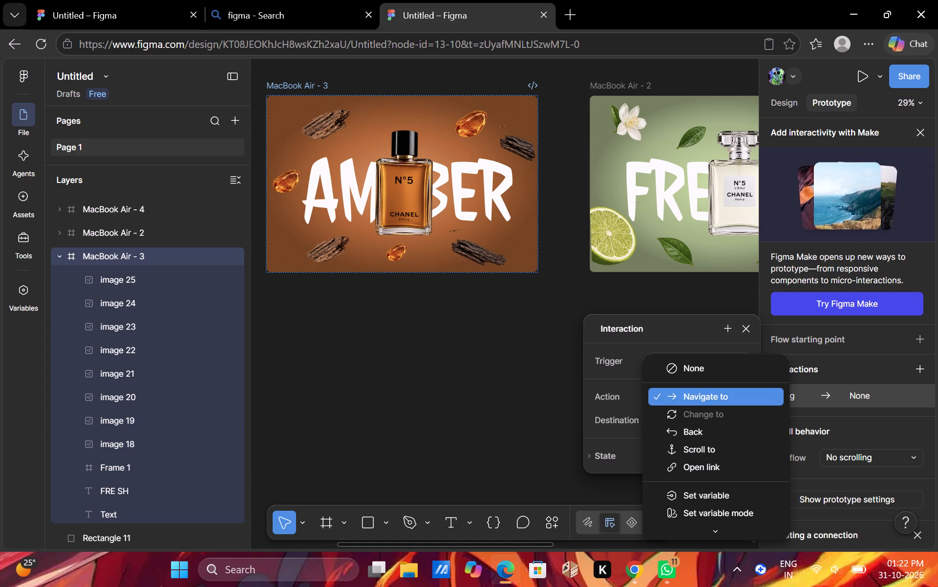
click(717, 400)
click(709, 422)
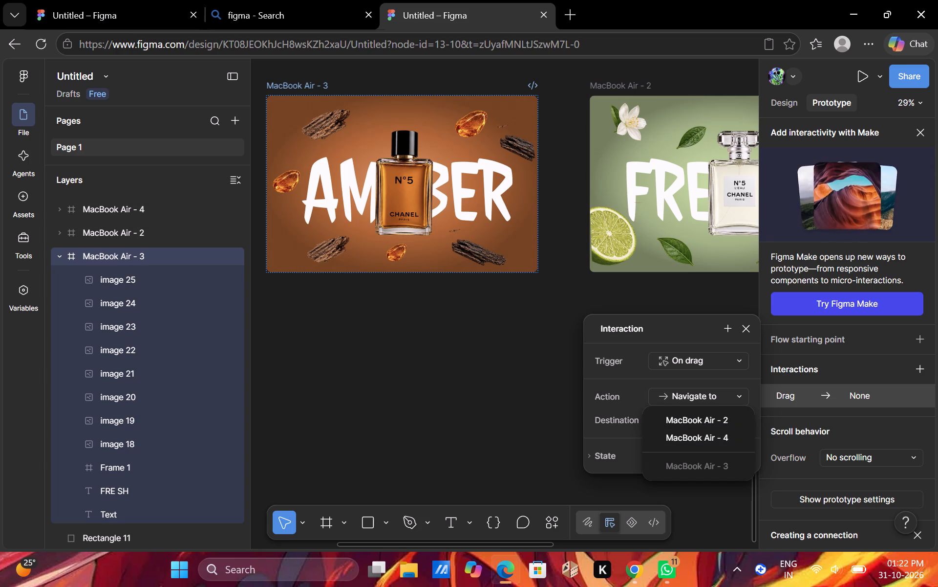
click(688, 415)
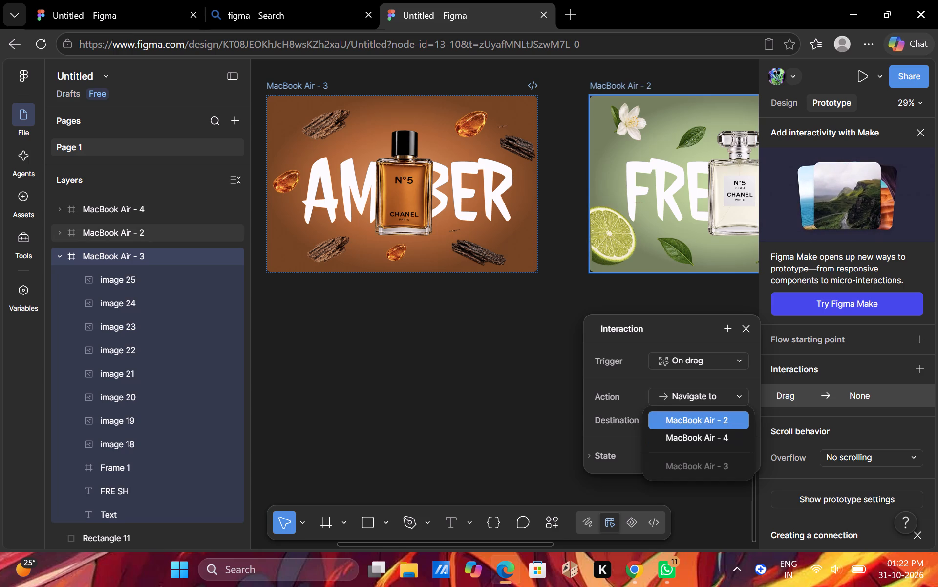
Set the Amber-to-Fresh transition's animation to Move in with the direction pointing right.
click(704, 460)
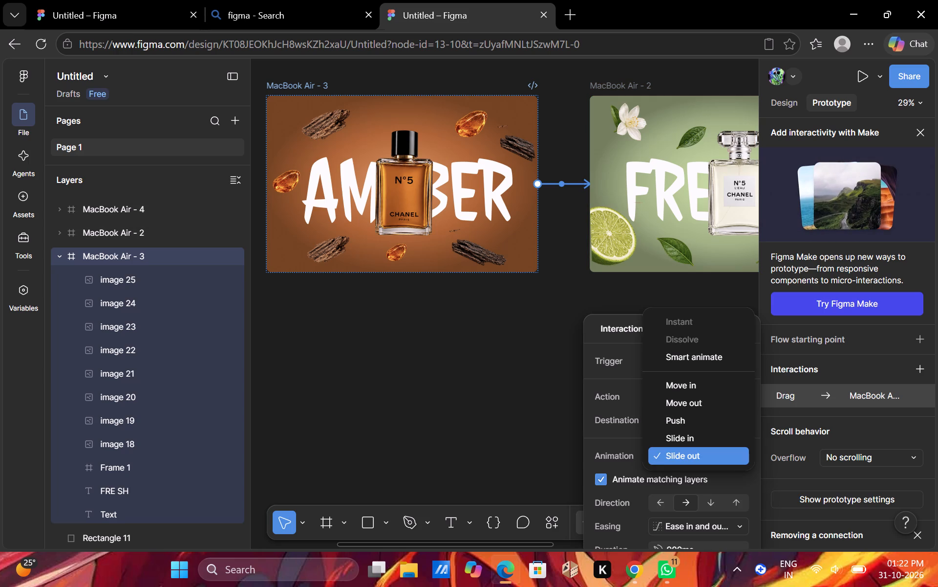
click(722, 388)
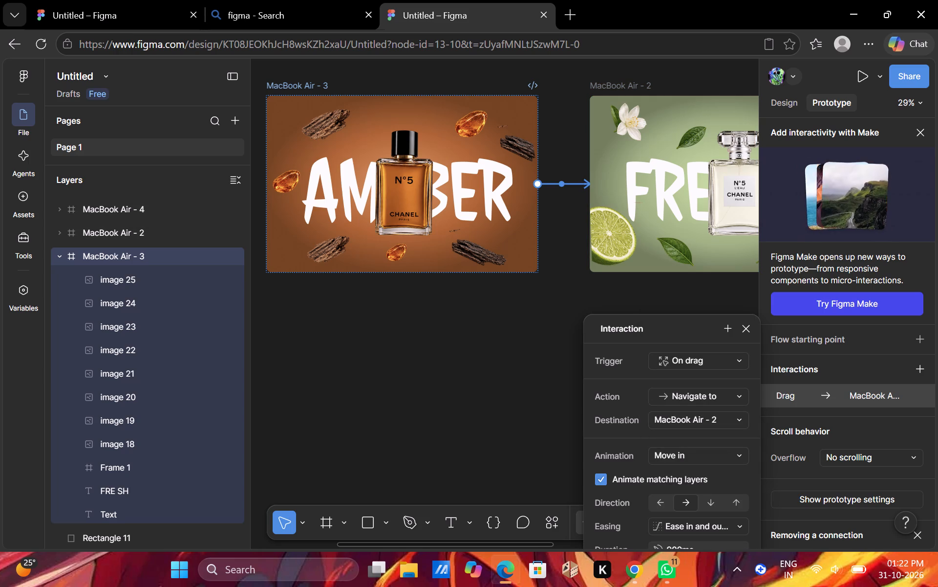
click(688, 504)
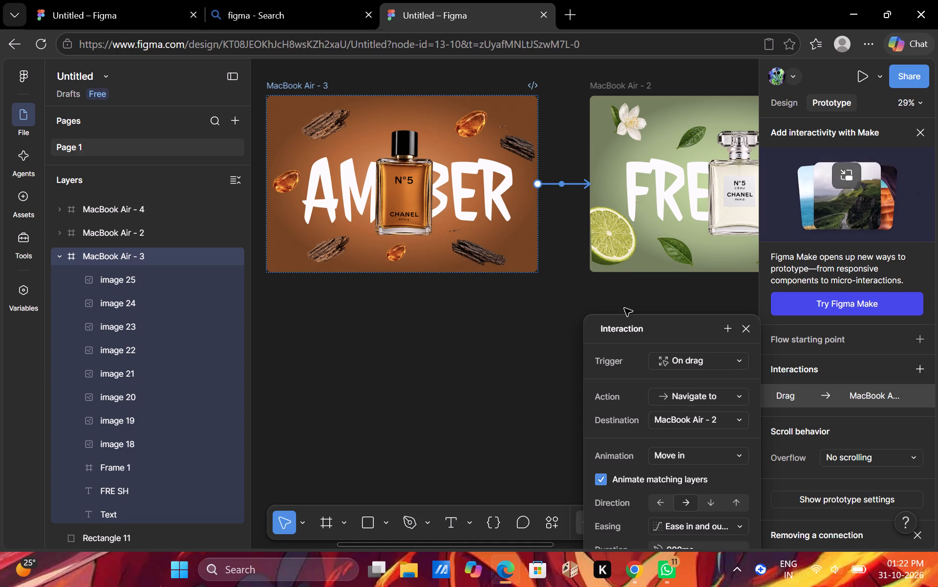
scroll(725, 507, down, 2)
scroll(725, 507, up, 1)
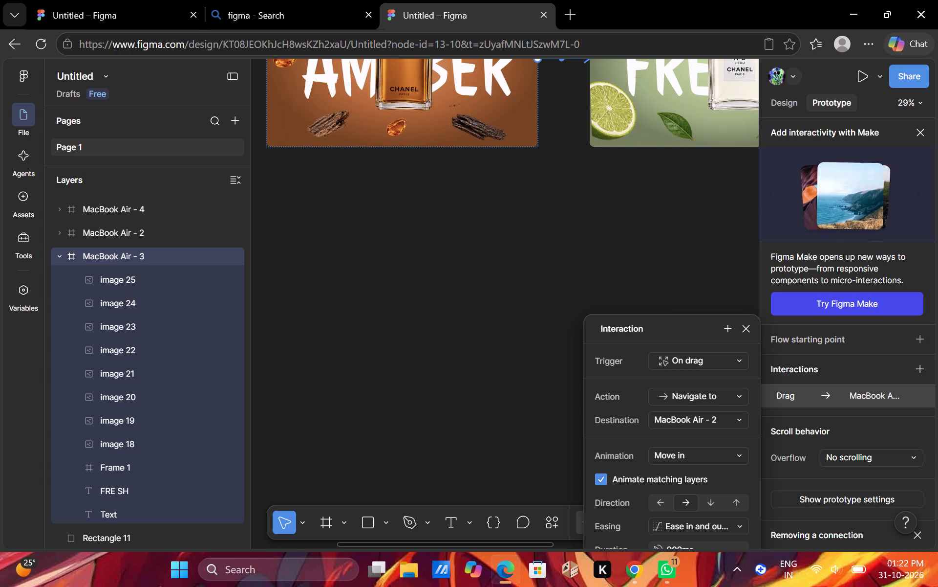
drag(688, 320, 671, 226)
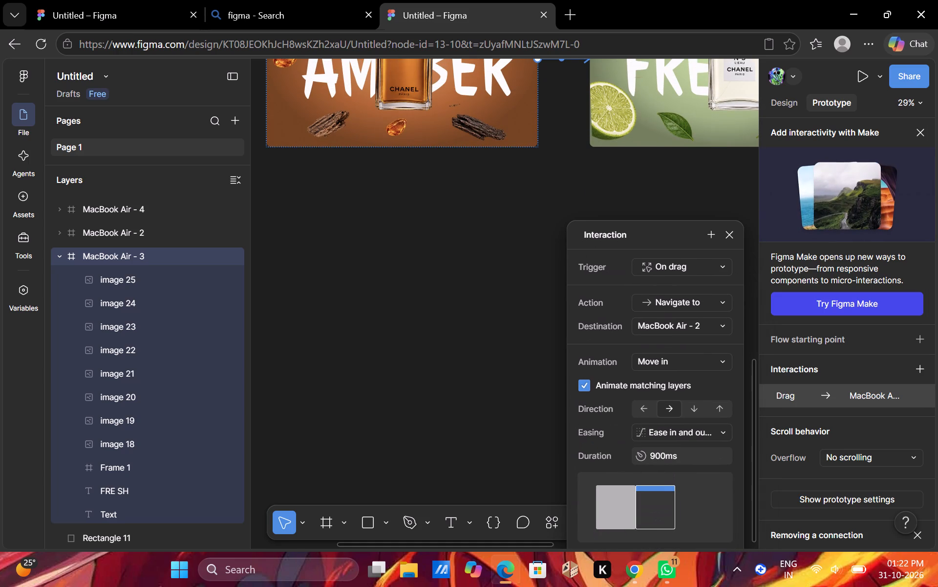
scroll(666, 453, up, 1)
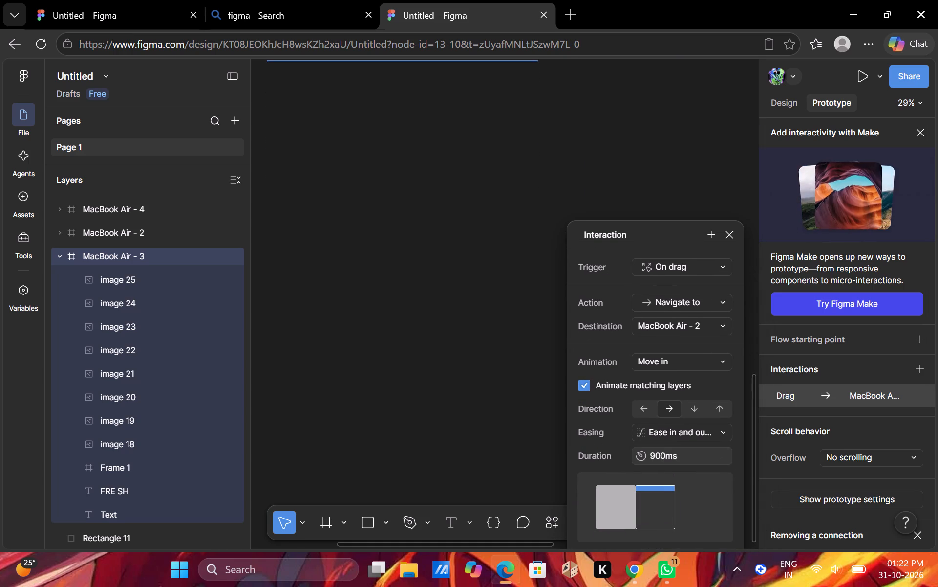
scroll(666, 453, up, 1)
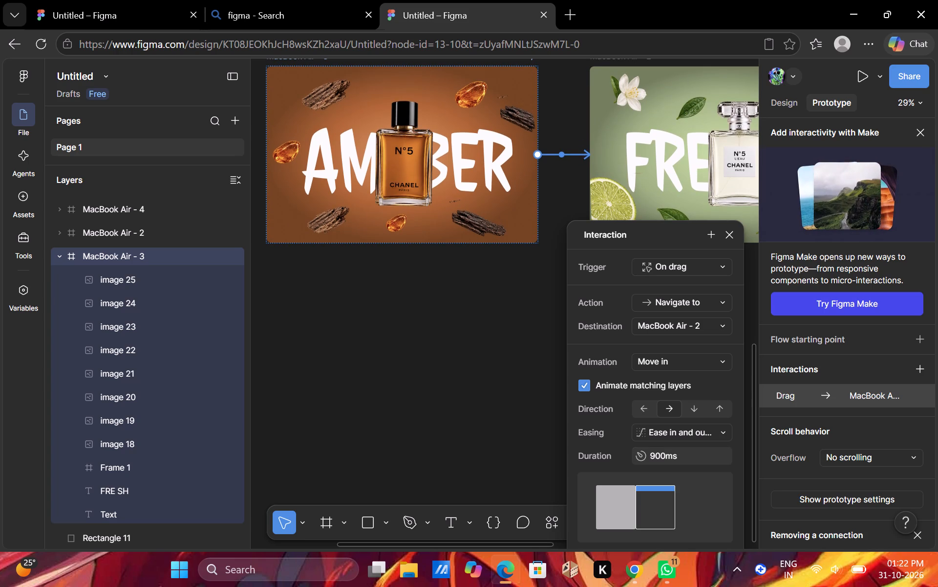
click(501, 391)
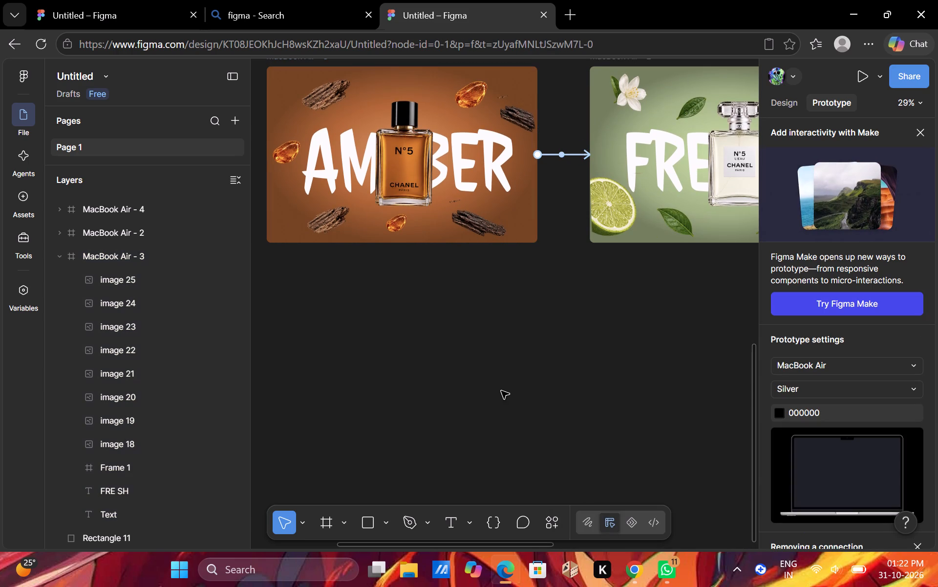
Set the Fresh frame's first drag interaction to navigate to the Floral frame, MacBook Air - 4.
scroll(635, 278, left, 5)
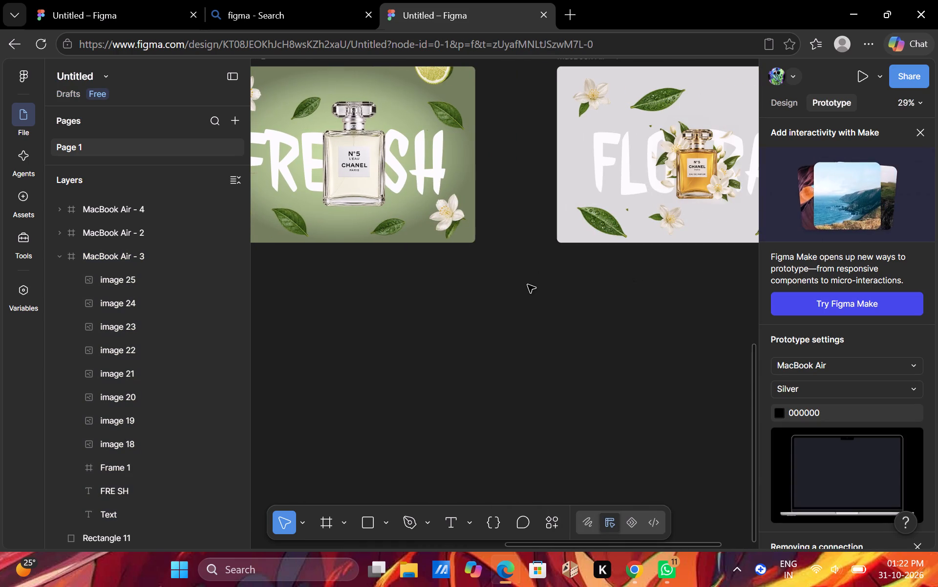
scroll(528, 285, up, 2)
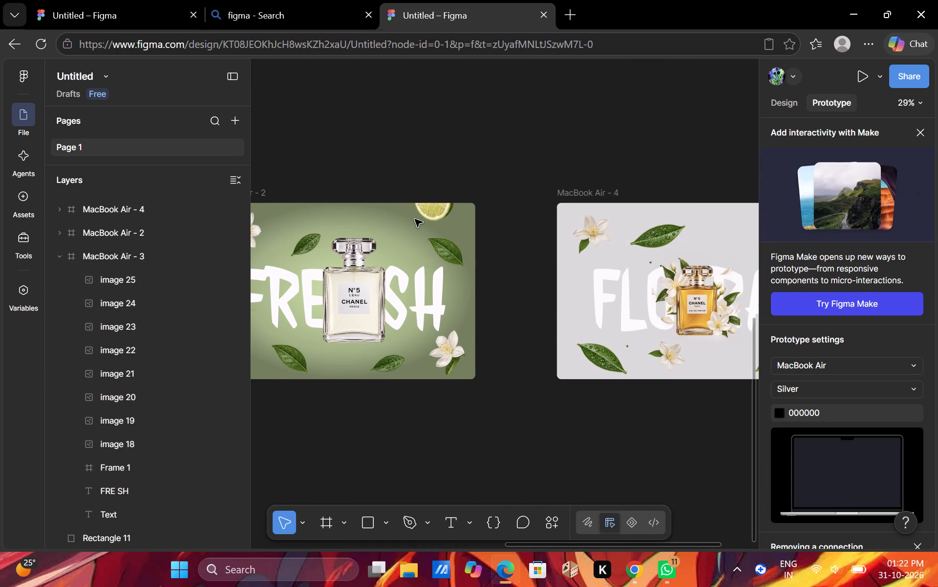
click(260, 194)
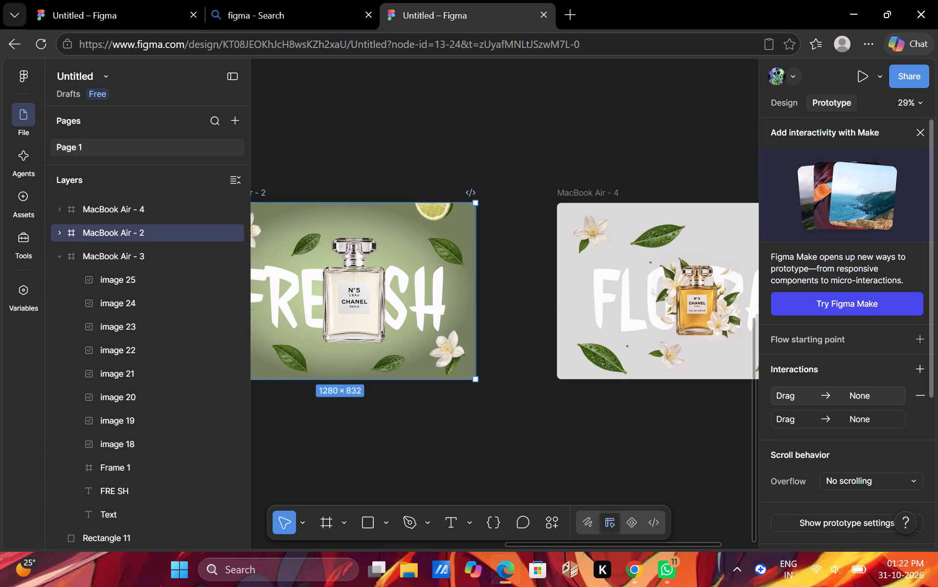
click(827, 393)
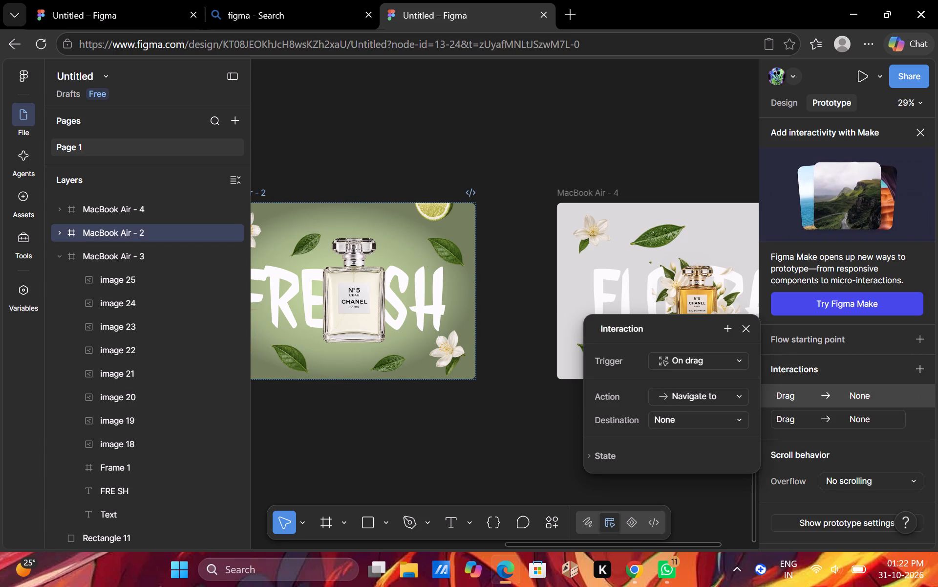
click(722, 417)
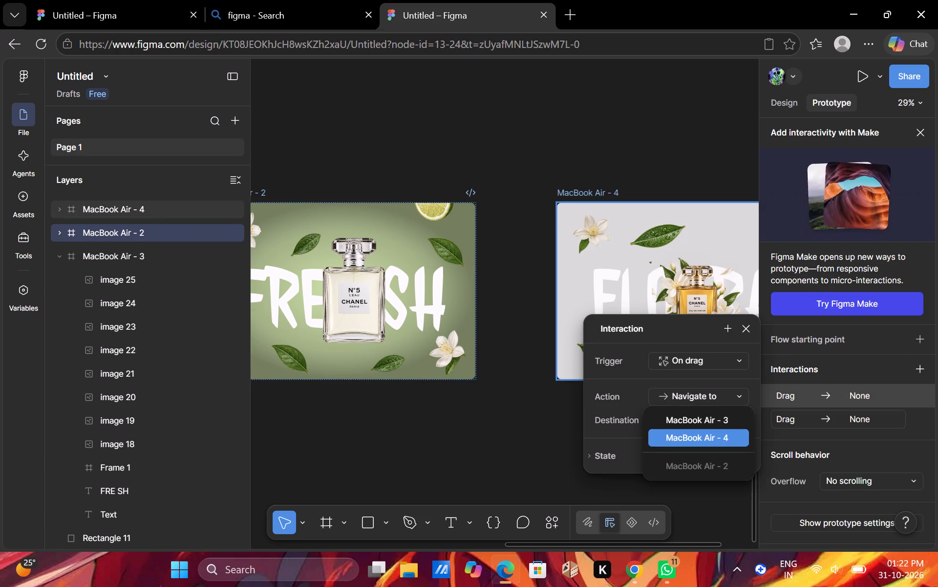
click(723, 443)
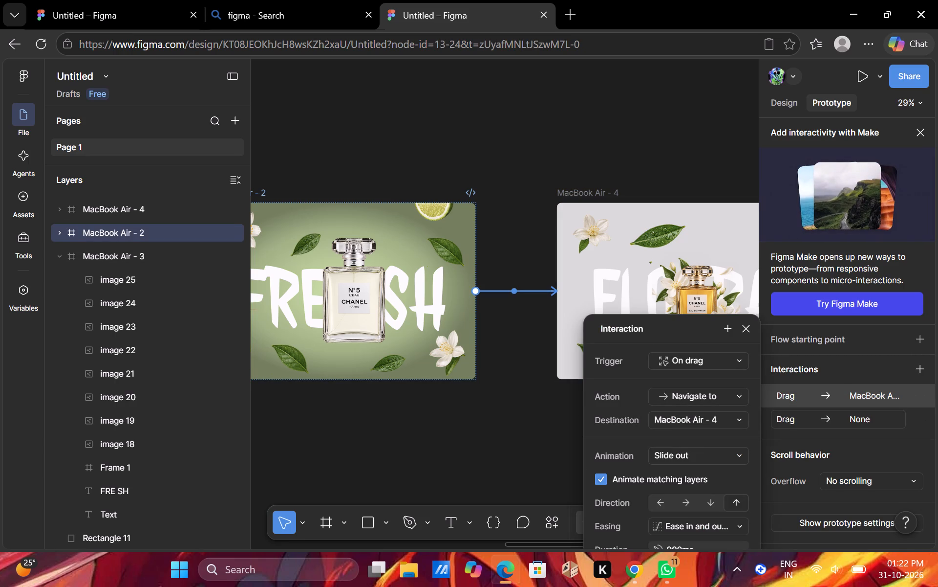
Set the Fresh-to-Floral transition's animation to Move in with the direction pointing right.
click(705, 455)
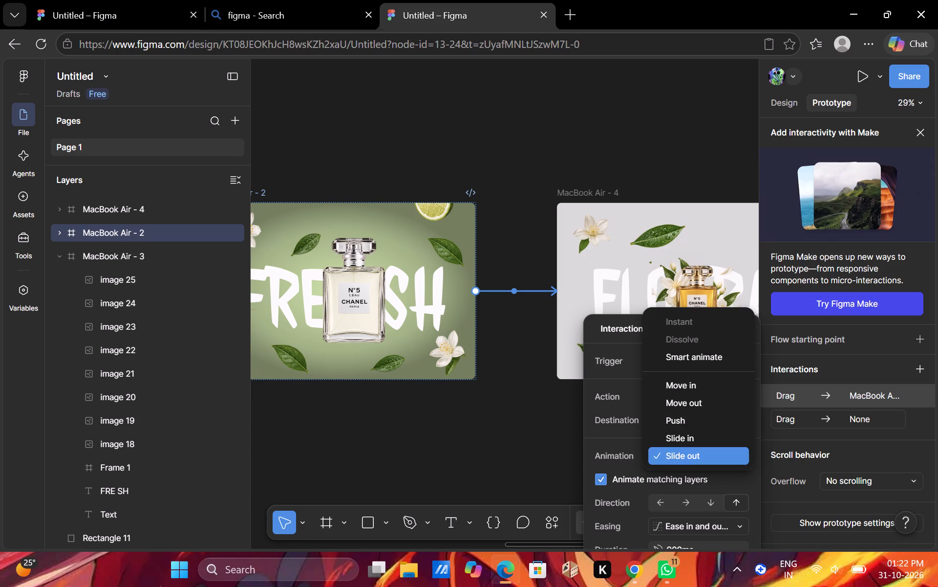
click(711, 393)
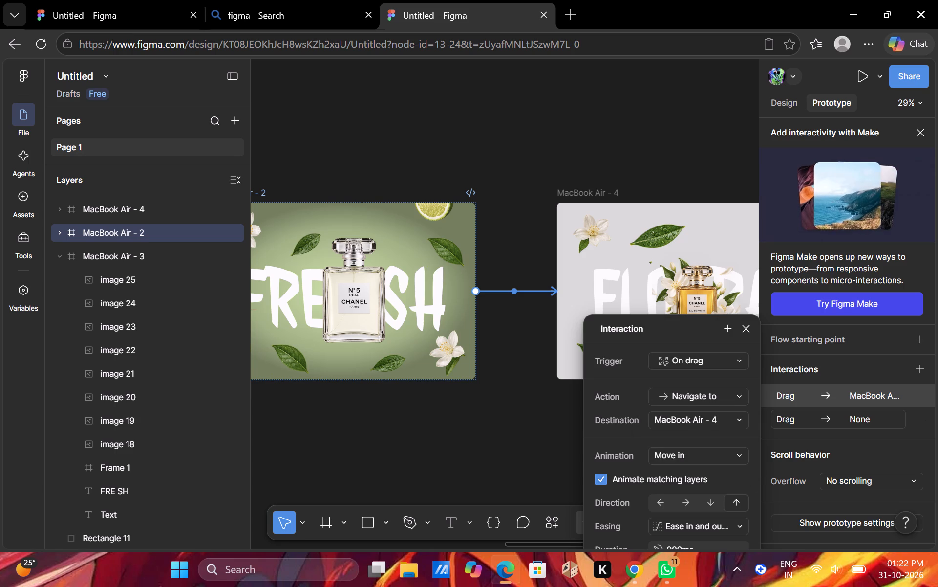
click(680, 505)
click(680, 505)
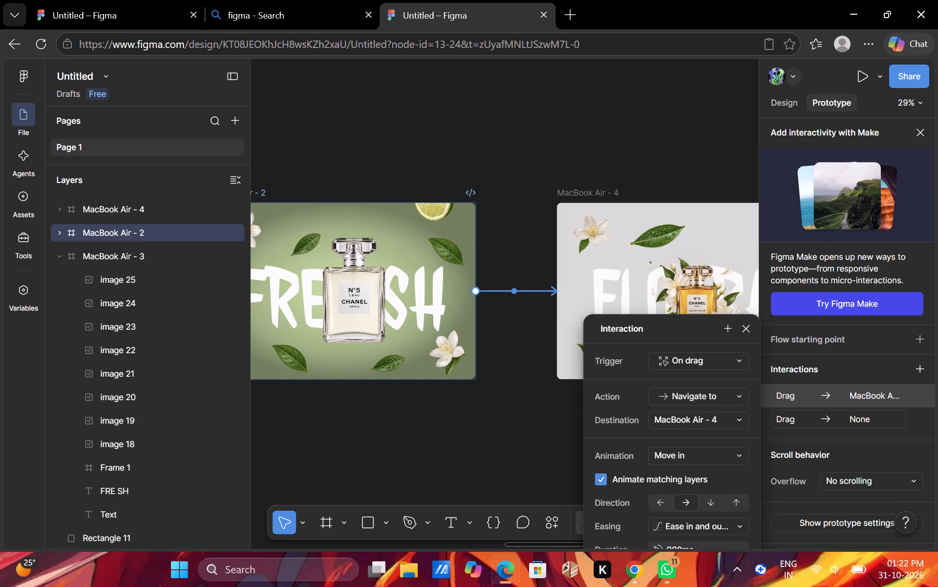
scroll(701, 455, down, 2)
scroll(701, 455, up, 1)
click(556, 372)
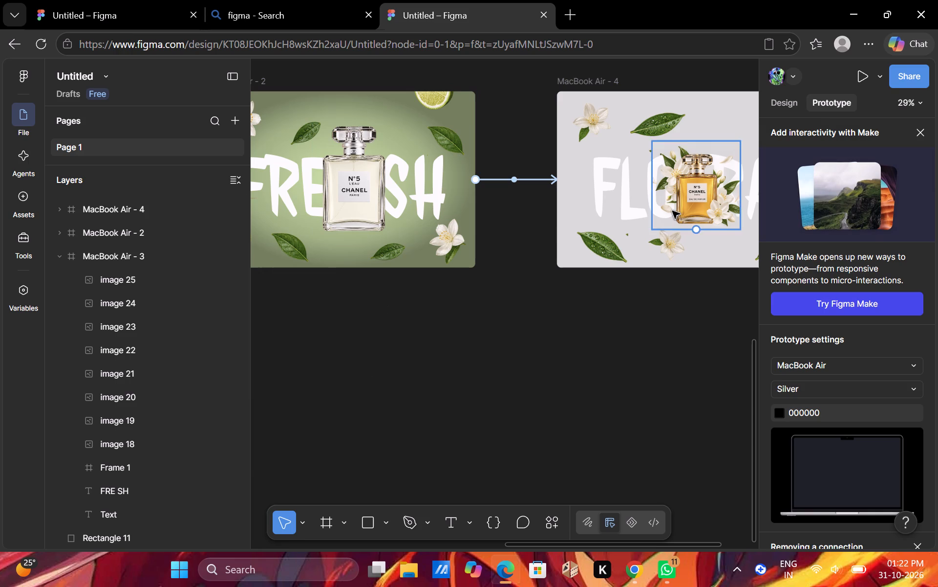
Preview the prototype and move forward and back through the Amber, Fresh and Floral frames to check the transitions.
click(863, 73)
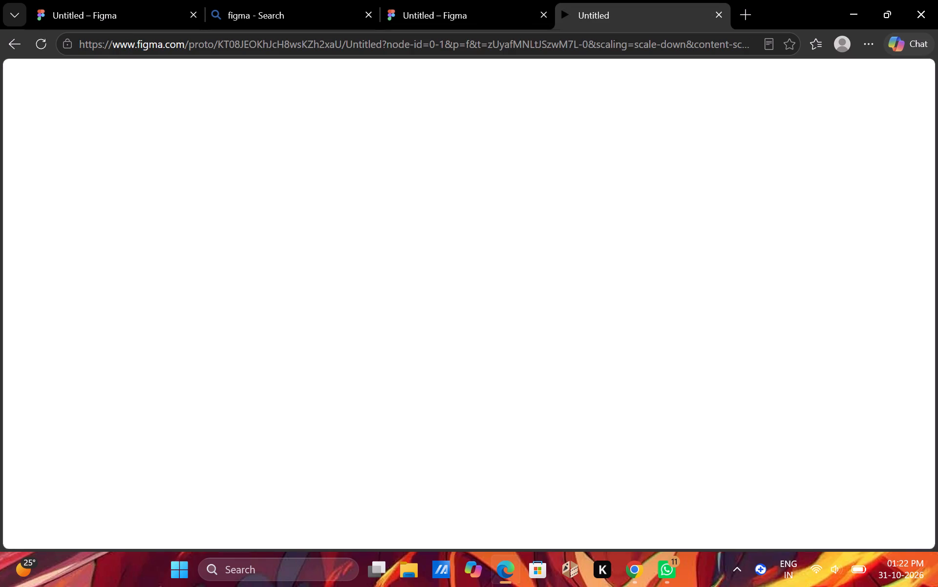
click(483, 266)
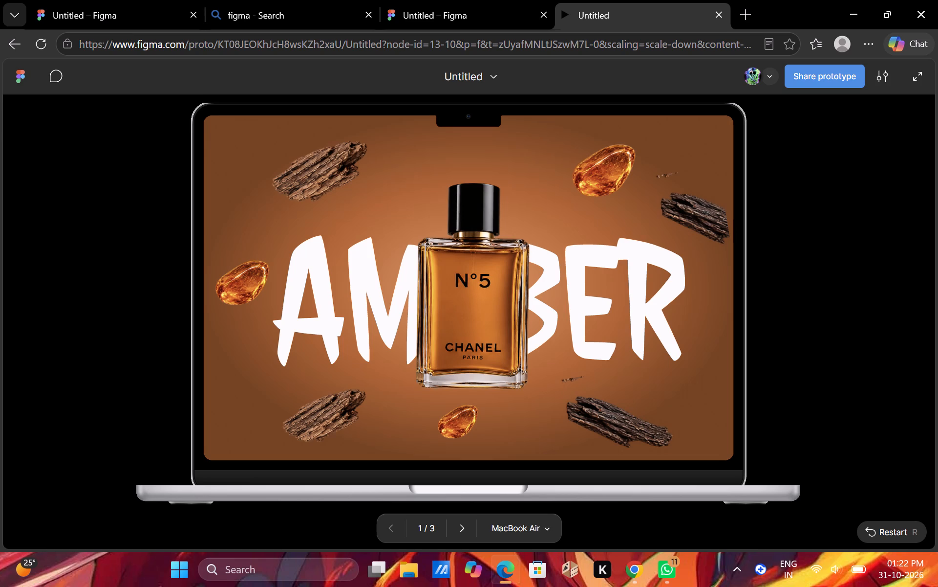
scroll(483, 266, left, 5)
key(Right)
key(Left)
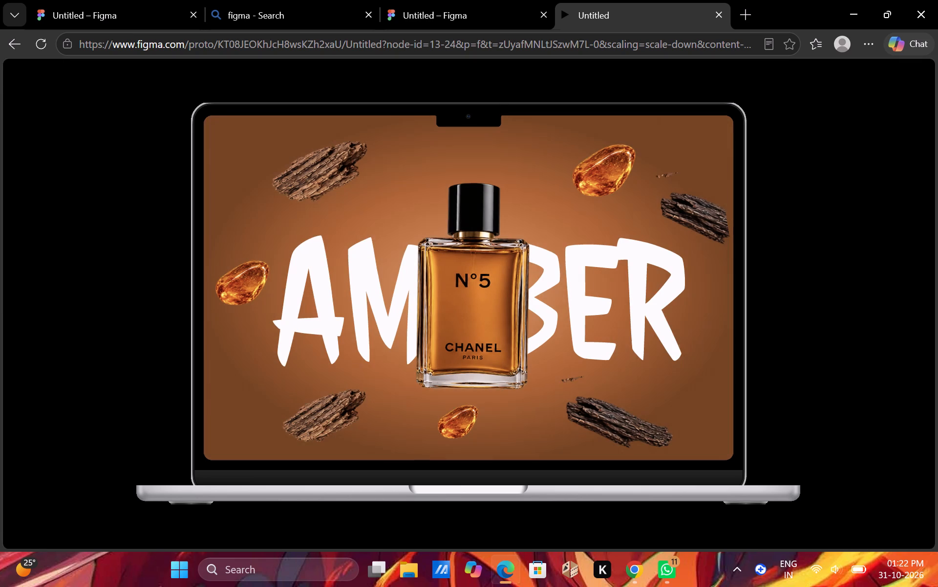
key(Right)
key(Right)
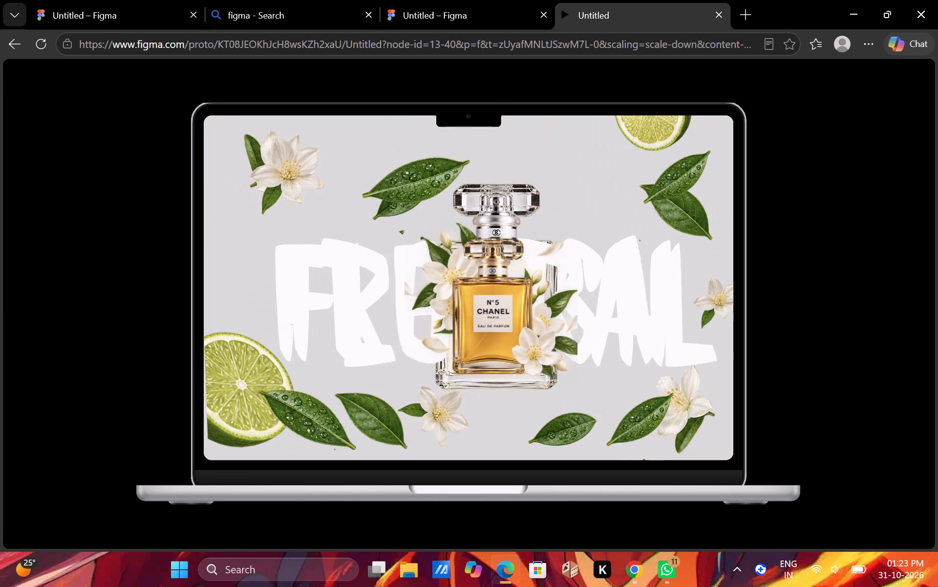
key(Right)
key(Left)
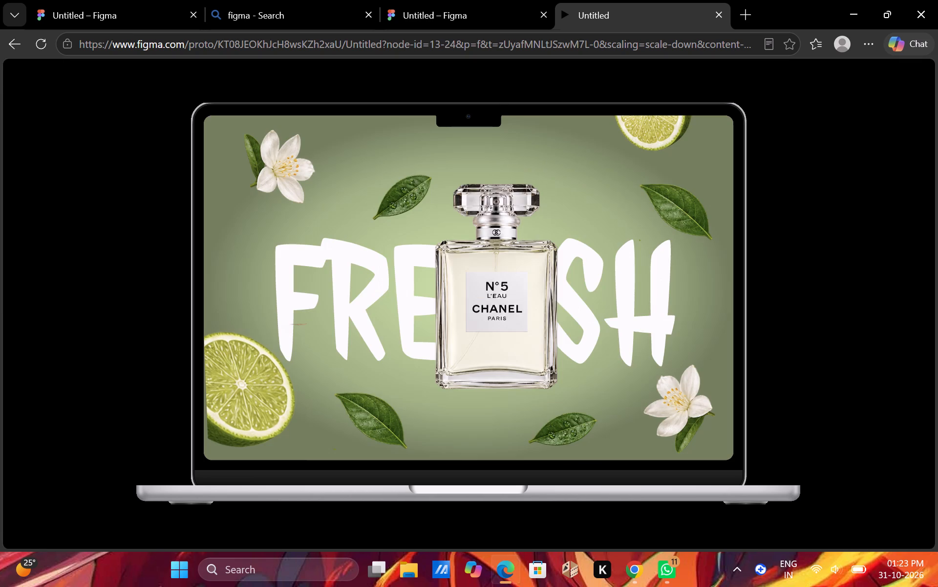
key(Left)
key(Left)
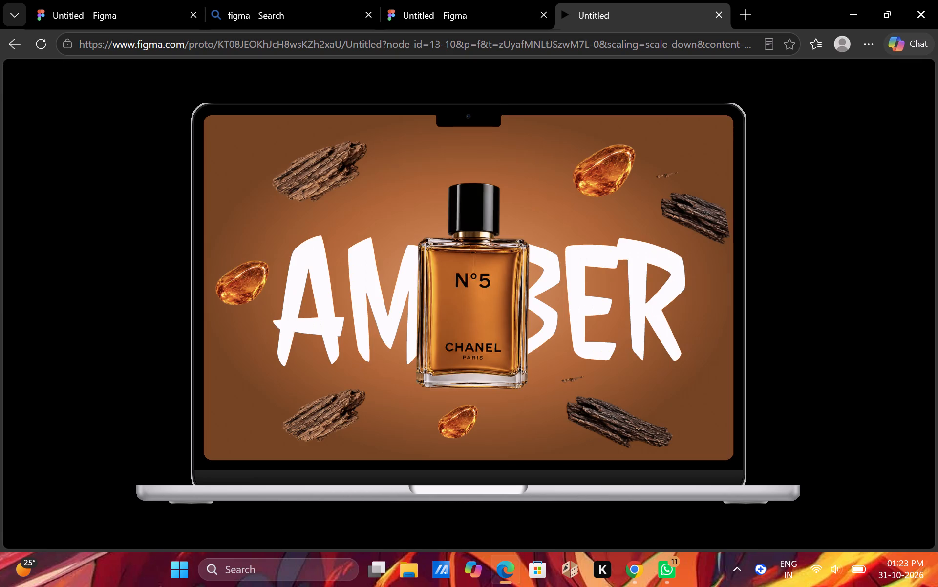
Replay the draft prototype forward from the Amber frame through Fresh to Floral to check the transitions.
key(Right)
key(Right)
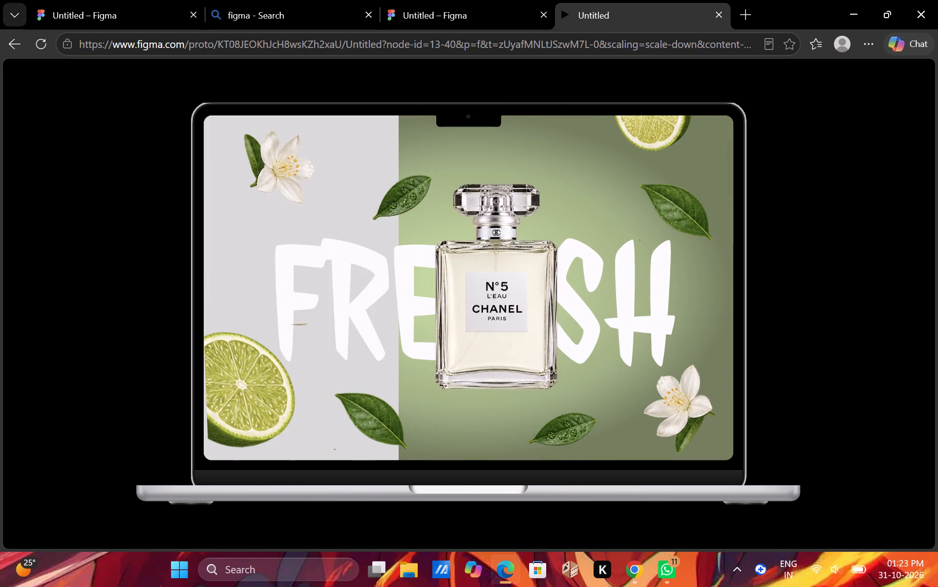
key(Right)
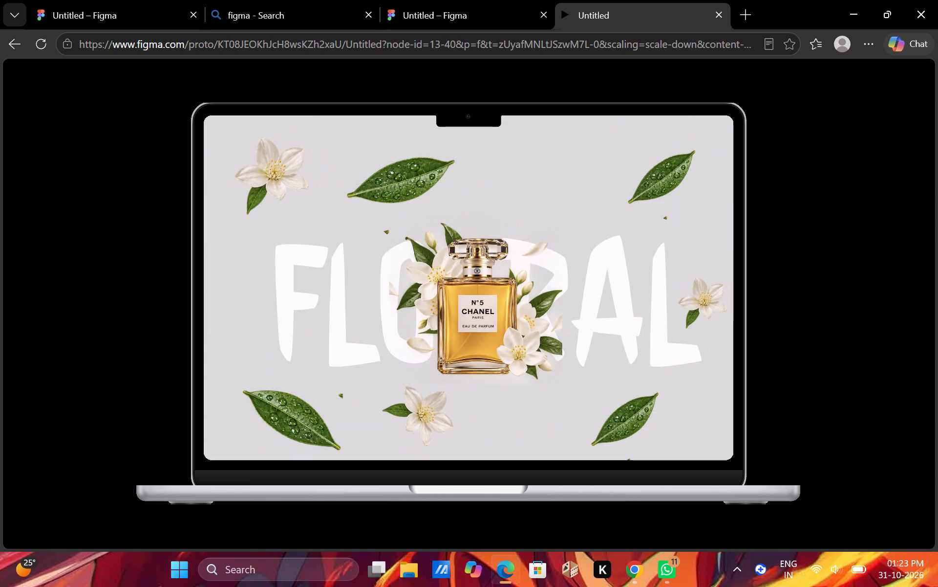
Switch to the original Education team file and preview its prototype forward through the Floral, Fresh and Amber frames for comparison.
click(461, 27)
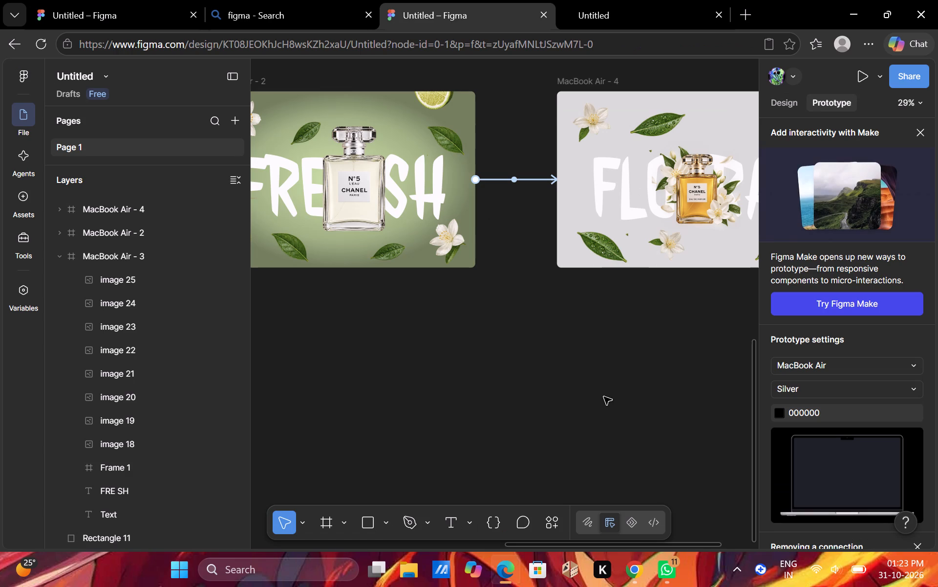
scroll(601, 388, up, 1)
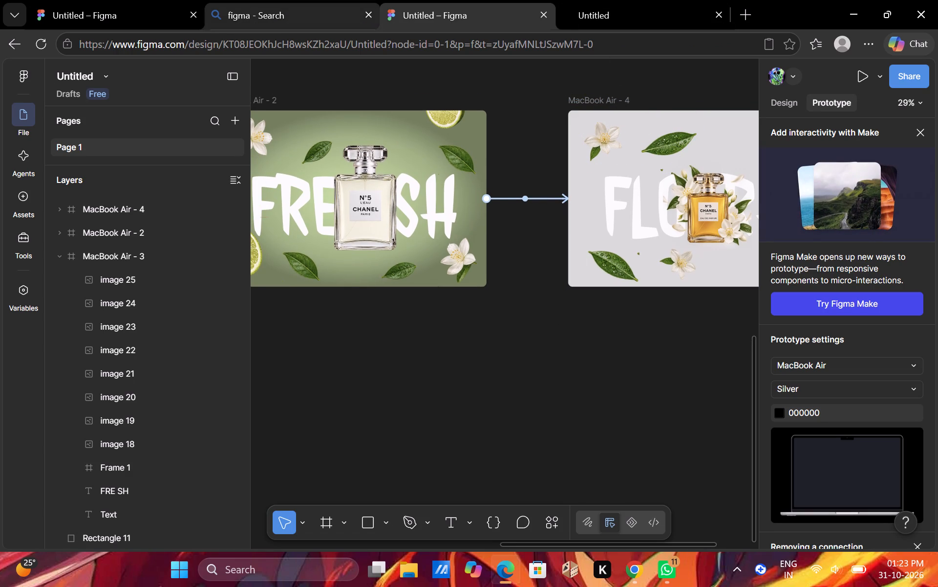
click(222, 19)
click(150, 11)
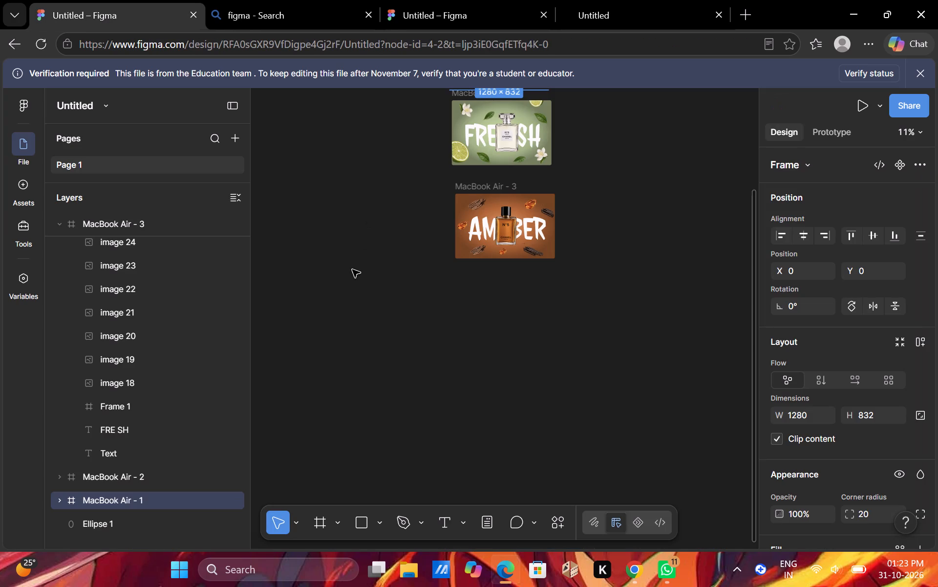
scroll(342, 271, up, 3)
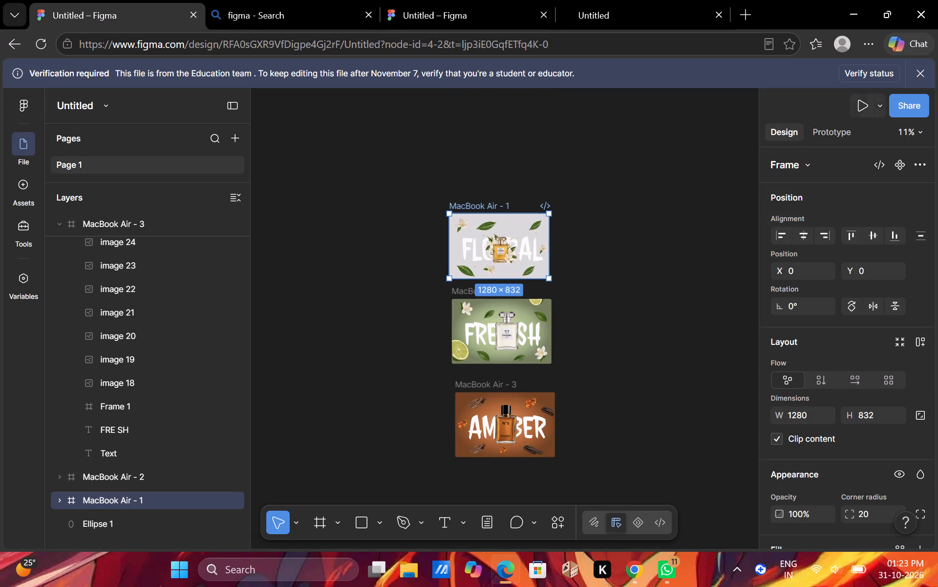
click(858, 100)
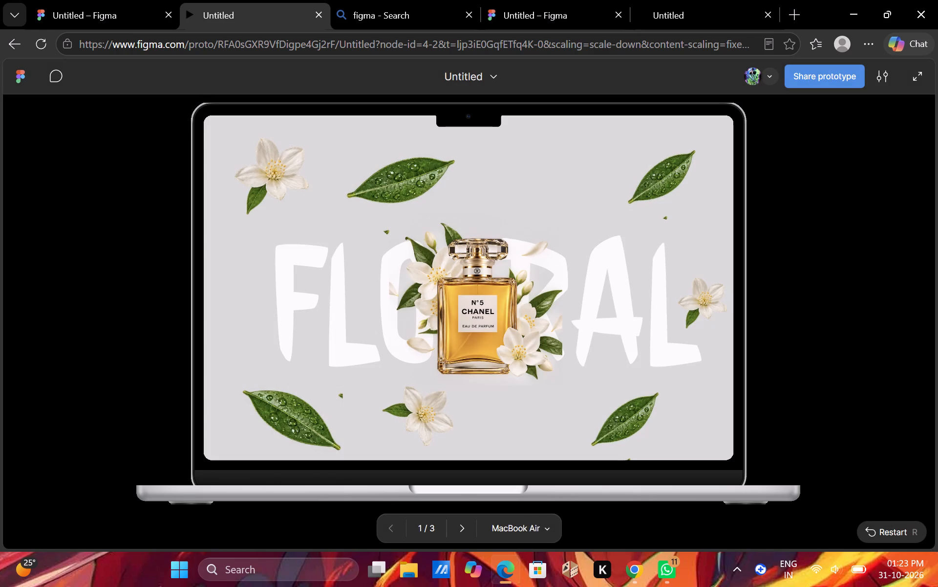
key(Return)
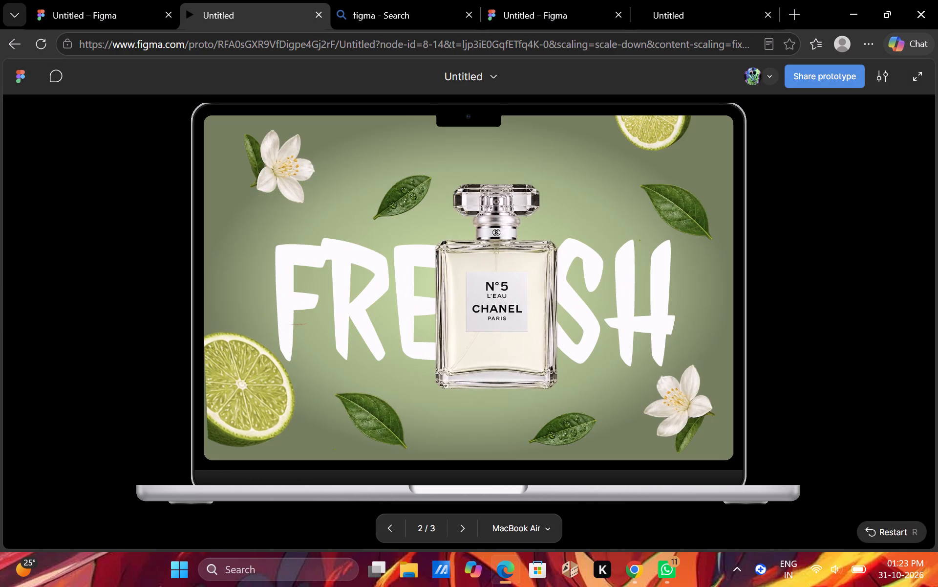
key(Return)
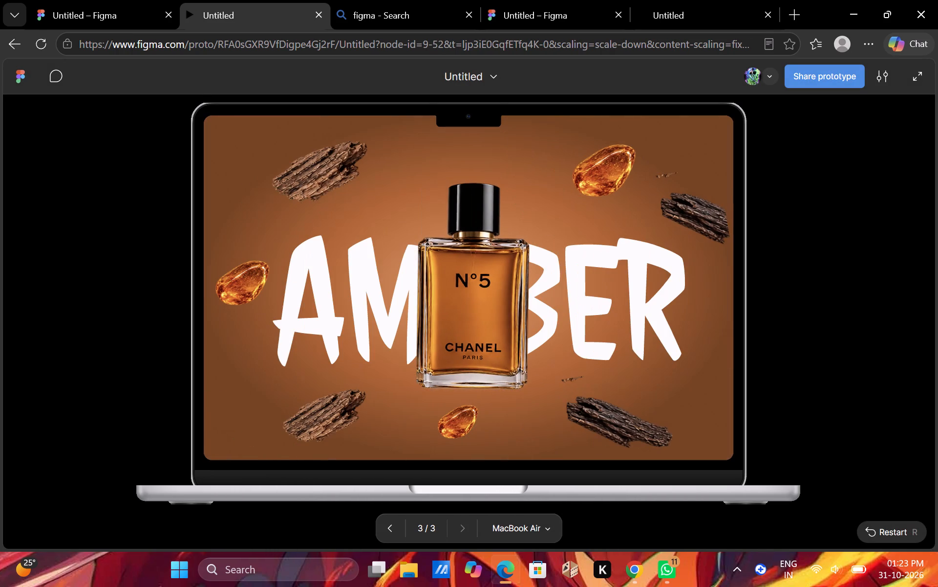
Return to the draft file, relaunch its prototype and play forward through Amber, Fresh and Floral to review the transitions.
click(590, 13)
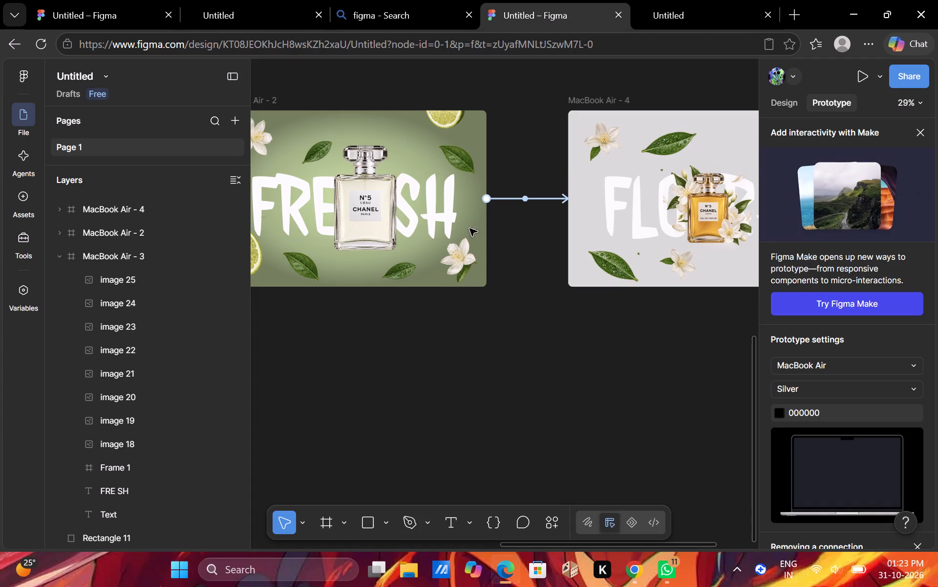
click(853, 79)
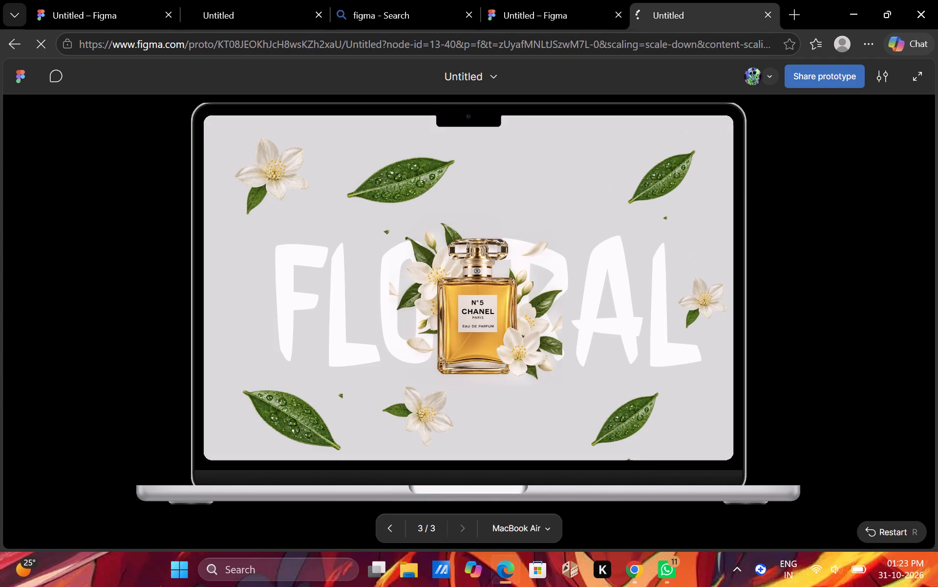
key(Return)
key(Return)
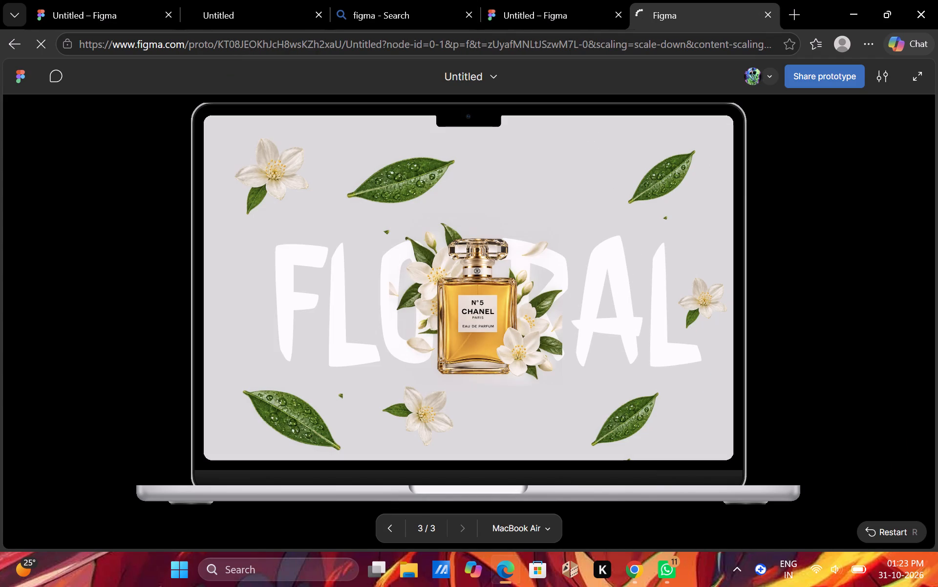
key(Right)
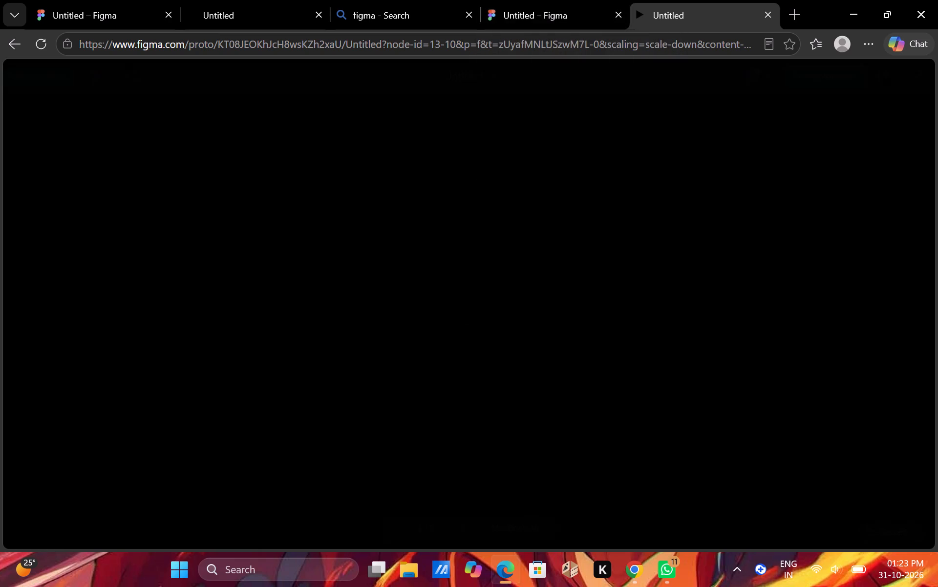
key(Return)
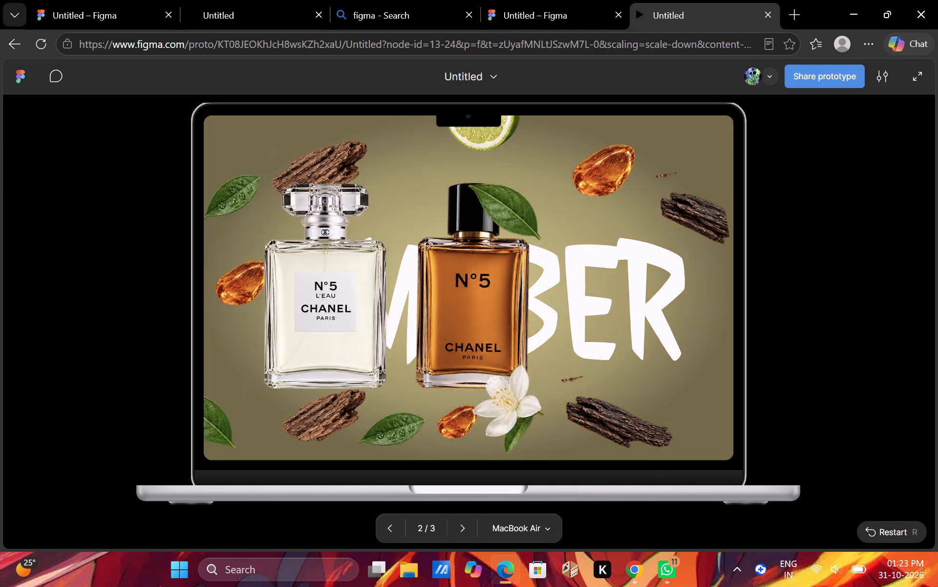
key(Return)
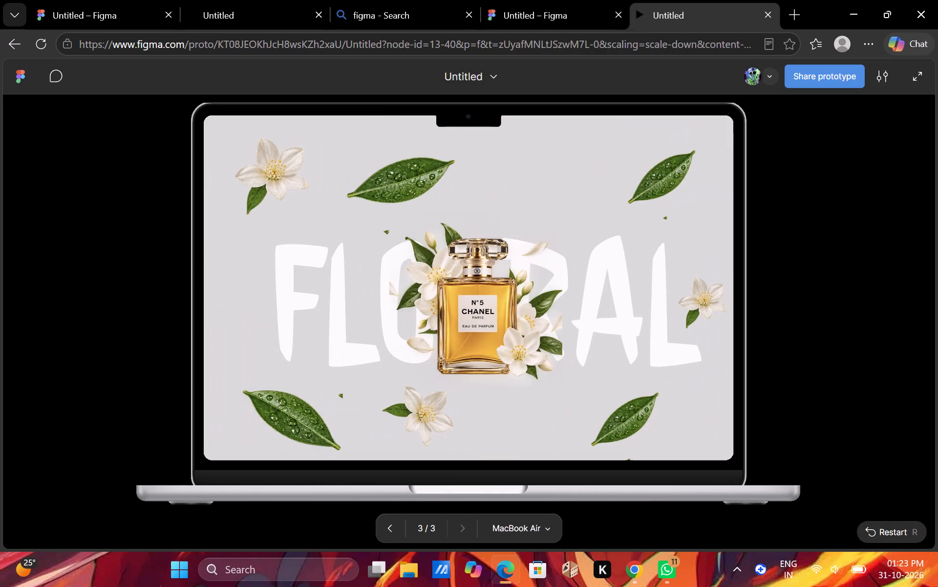
key(Return)
key(Return)
key(Return)
key(Return)
key(Right)
Back in the draft design file, set the Fresh-to-Floral transition's Move in direction to pointing left.
click(531, 4)
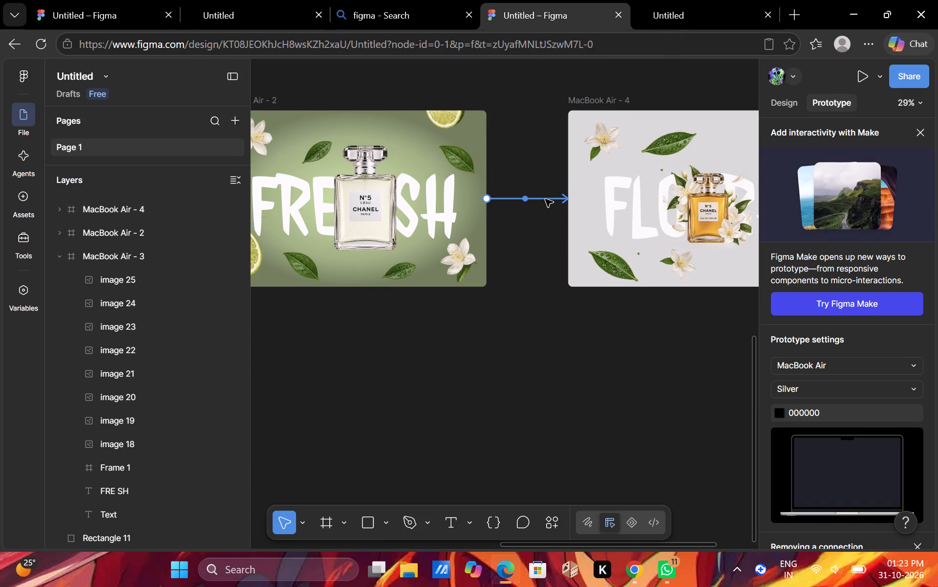
click(545, 199)
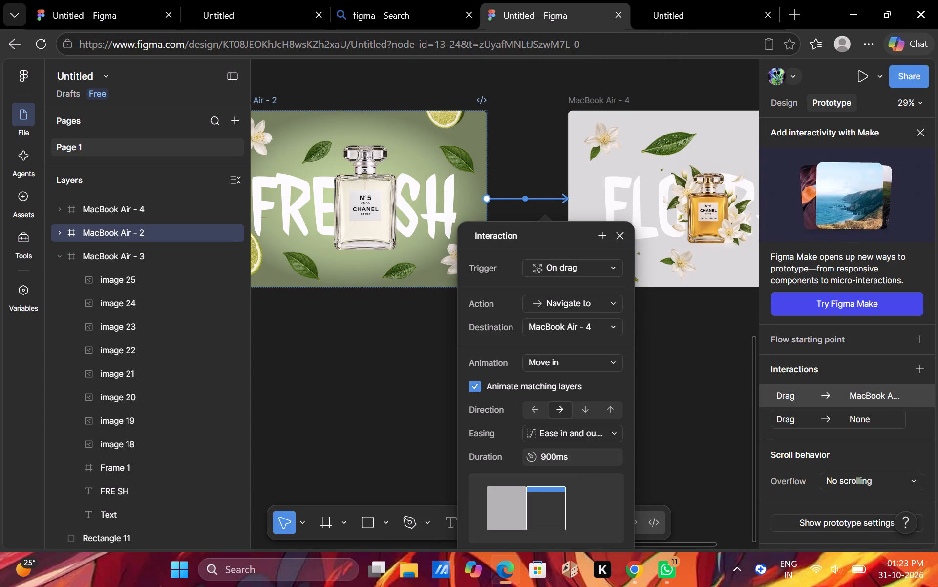
drag(523, 413, 527, 410)
click(527, 410)
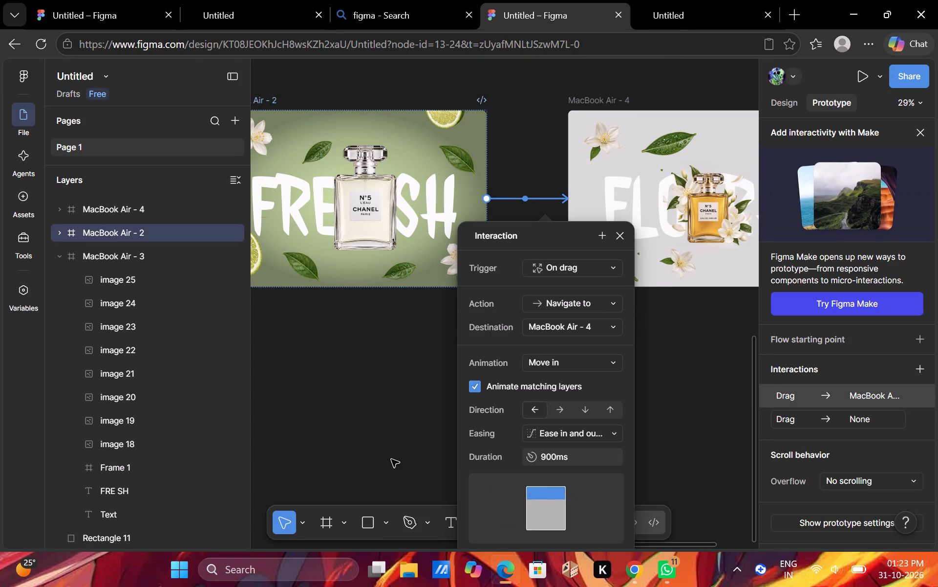
click(391, 459)
Set the Amber-to-Fresh transition's Move in direction to pointing left.
scroll(585, 347, left, 5)
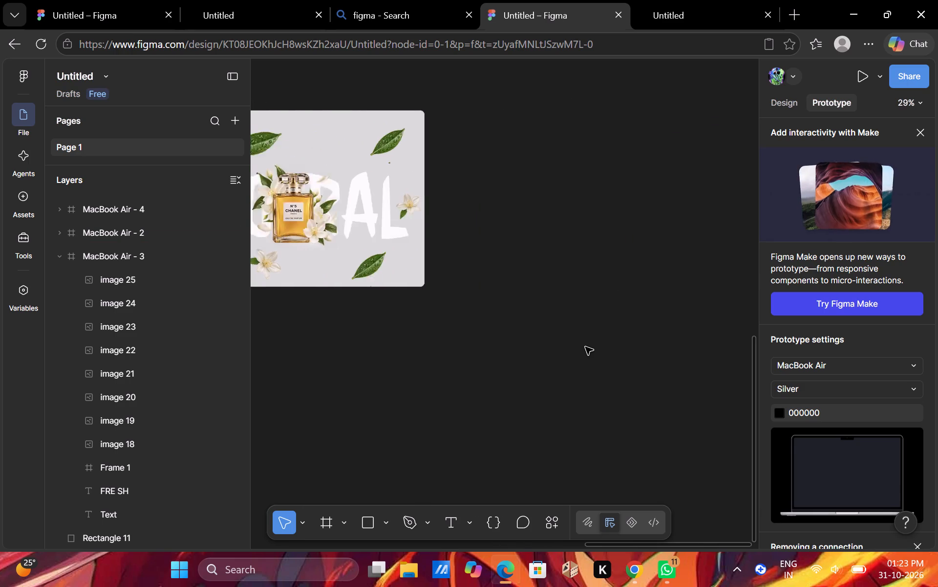
scroll(585, 347, right, 2)
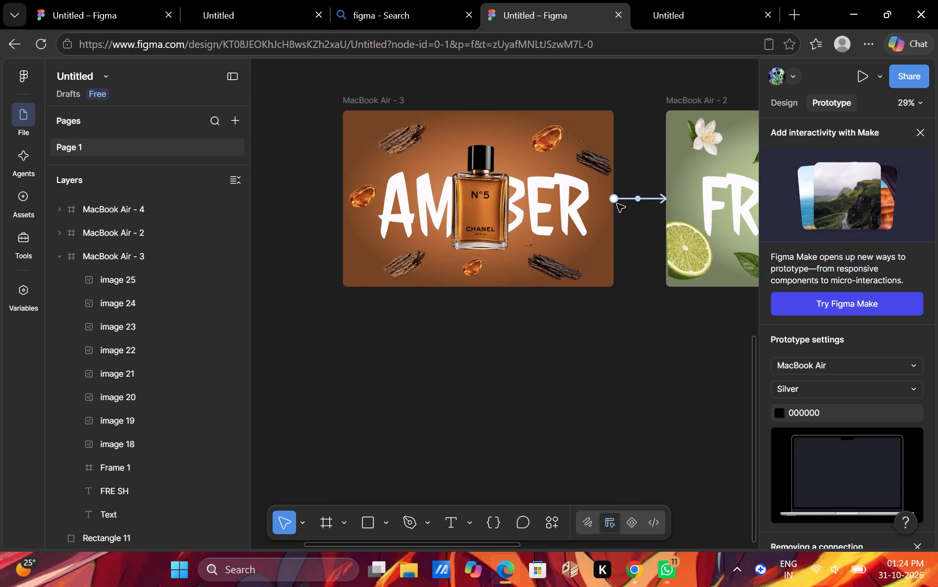
click(630, 200)
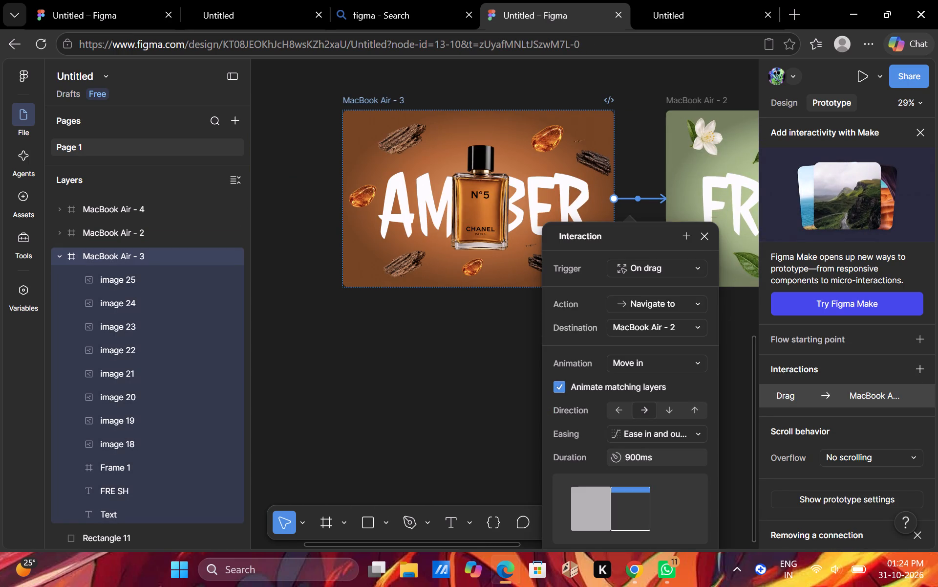
click(618, 409)
click(423, 403)
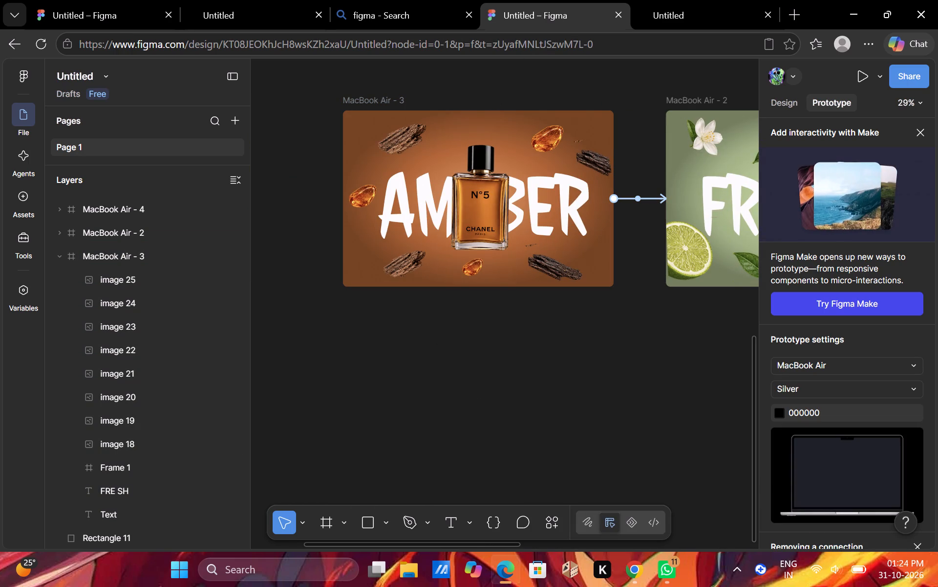
Close the old preview, relaunch the prototype, play from Amber to Floral, and dismiss the Edge mobile app offer.
click(770, 11)
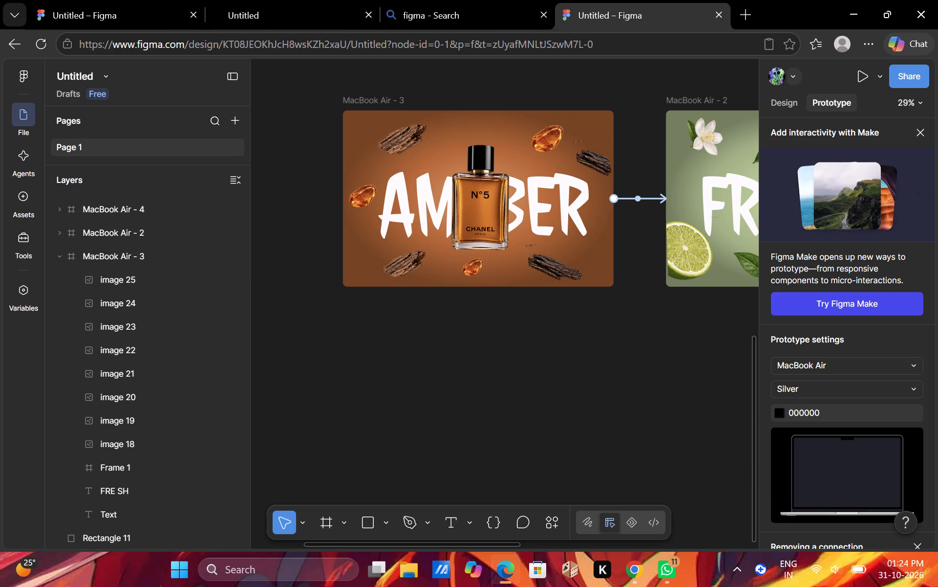
click(862, 67)
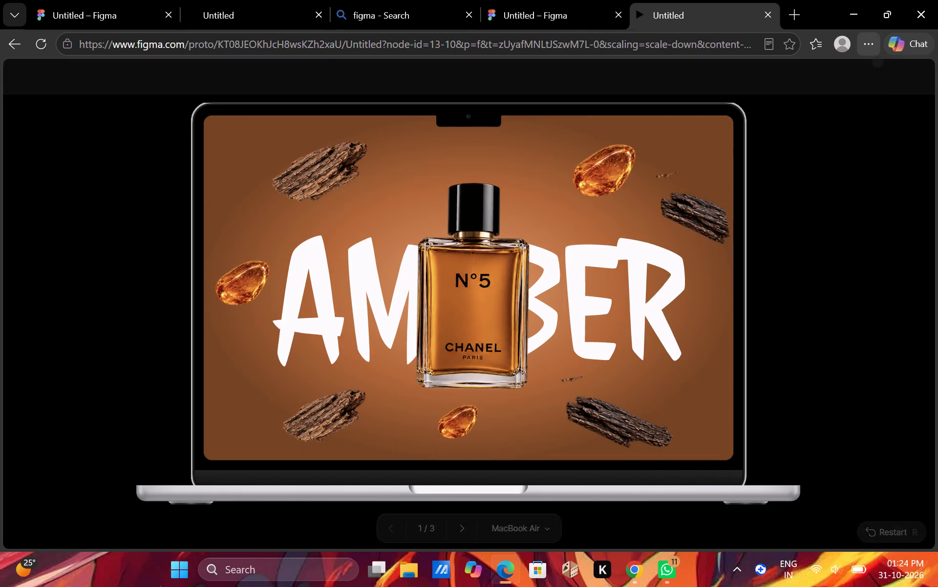
key(Return)
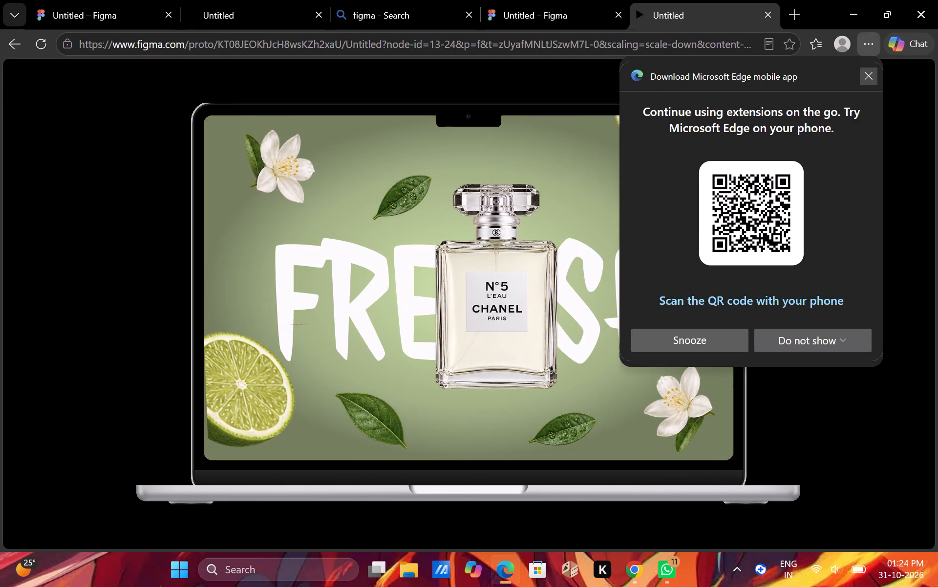
click(875, 448)
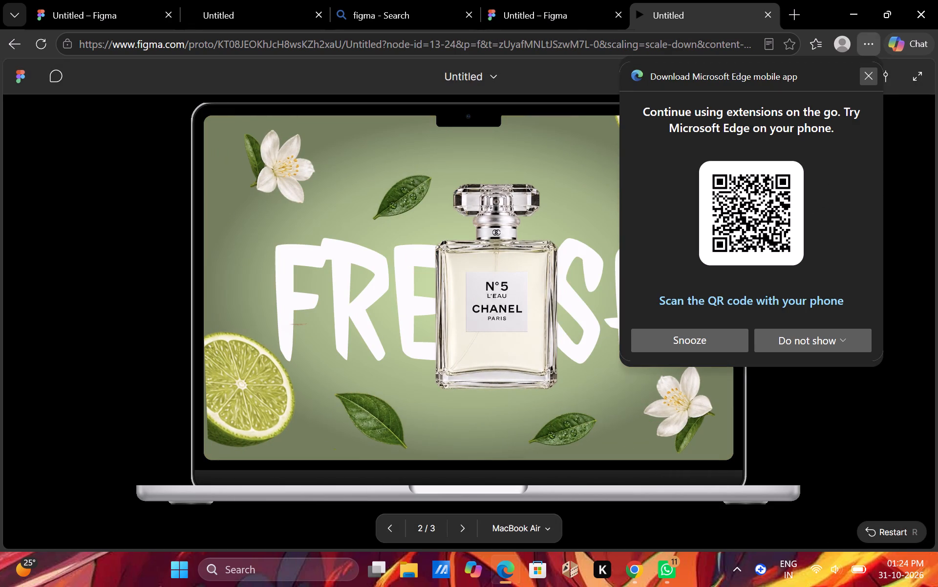
key(Return)
key(Return)
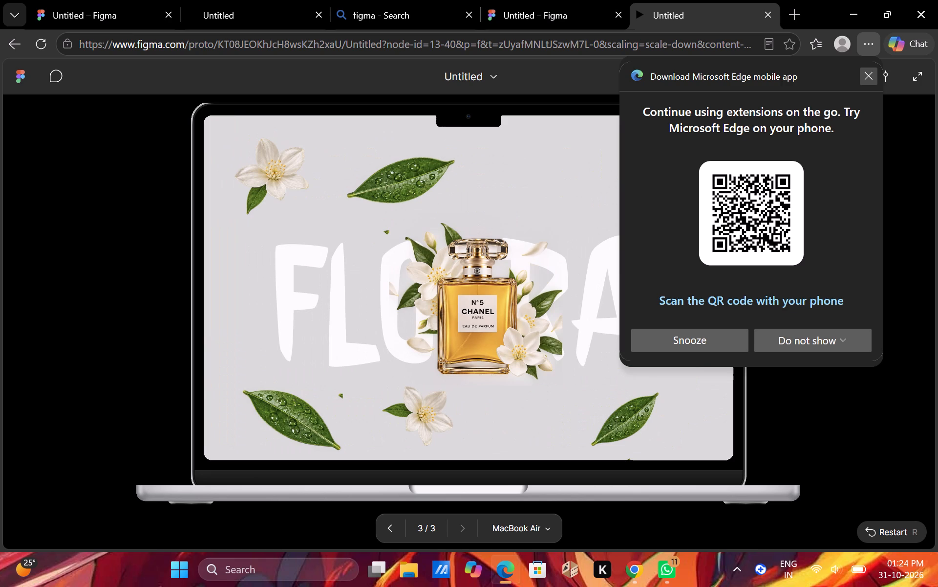
key(Return)
click(870, 70)
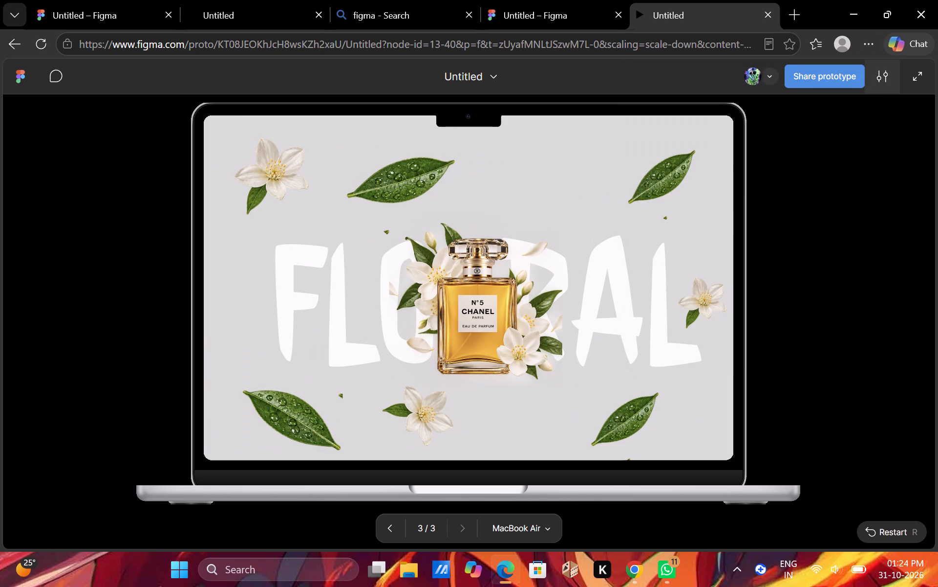
key(Return)
Go back to the Amber frame and replay the prototype forward through Fresh to Floral to check the left-pointing transitions.
key(Right)
key(Left)
key(Left)
key(Left)
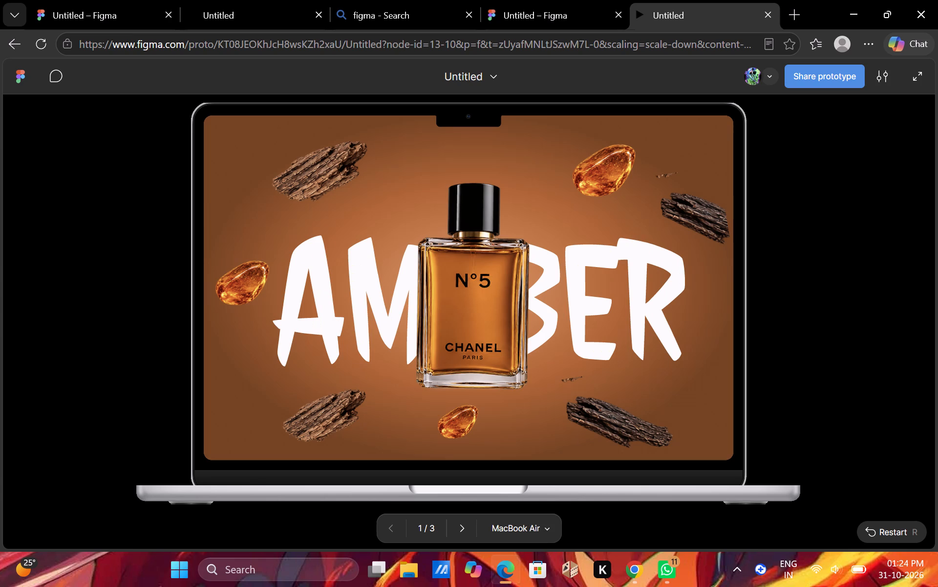
key(Return)
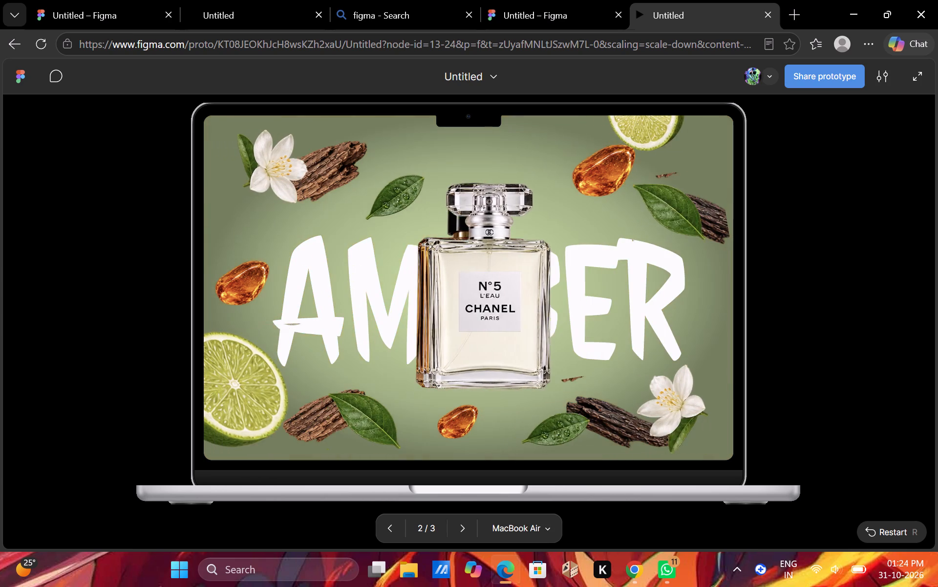
key(backslash)
key(Return)
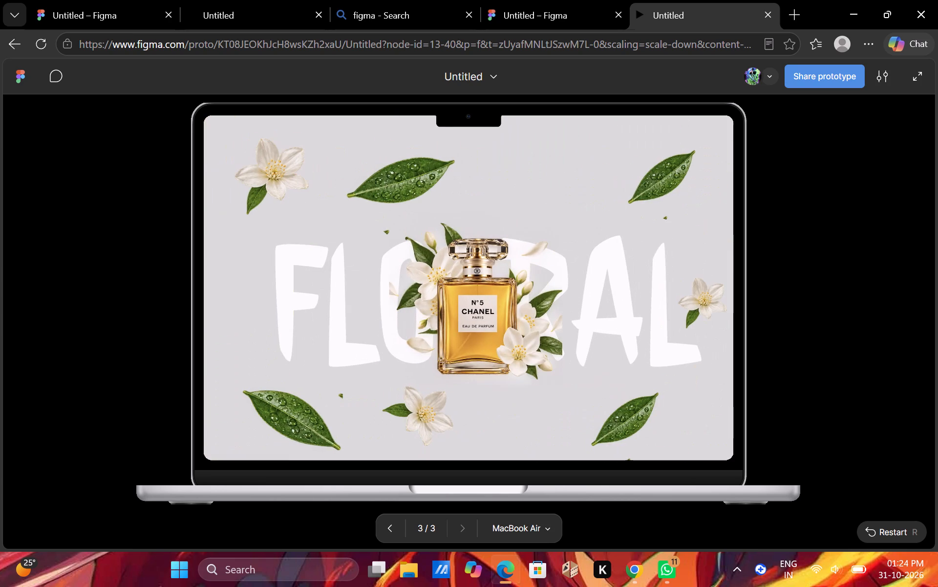
Return to the draft design file and look over the linked Amber, Fresh and Floral frames.
key(Return)
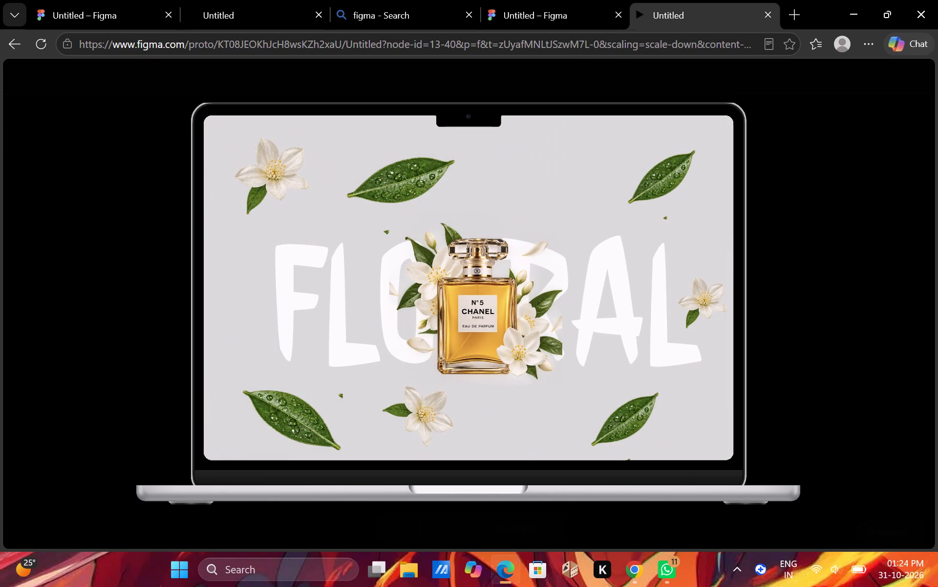
click(502, 10)
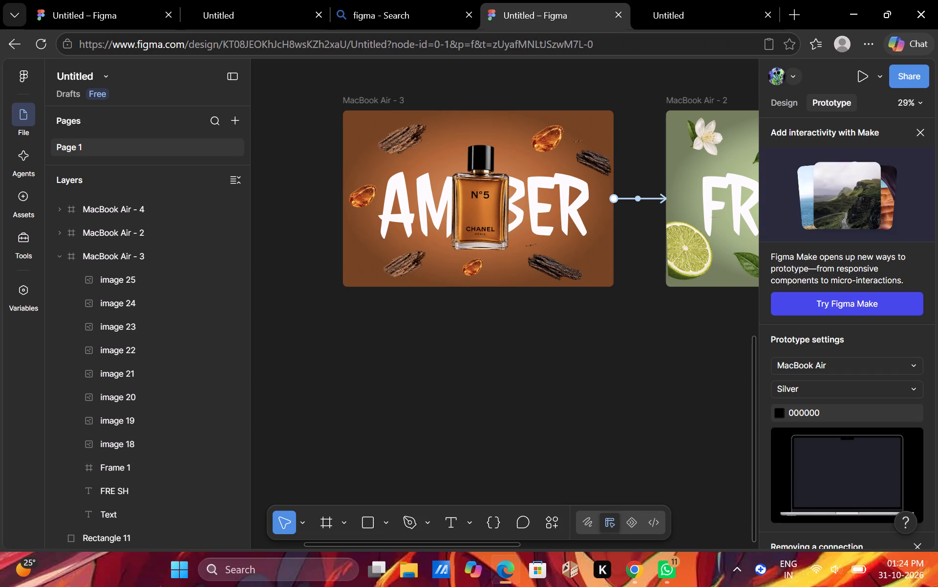
scroll(527, 279, left, 5)
scroll(527, 279, up, 1)
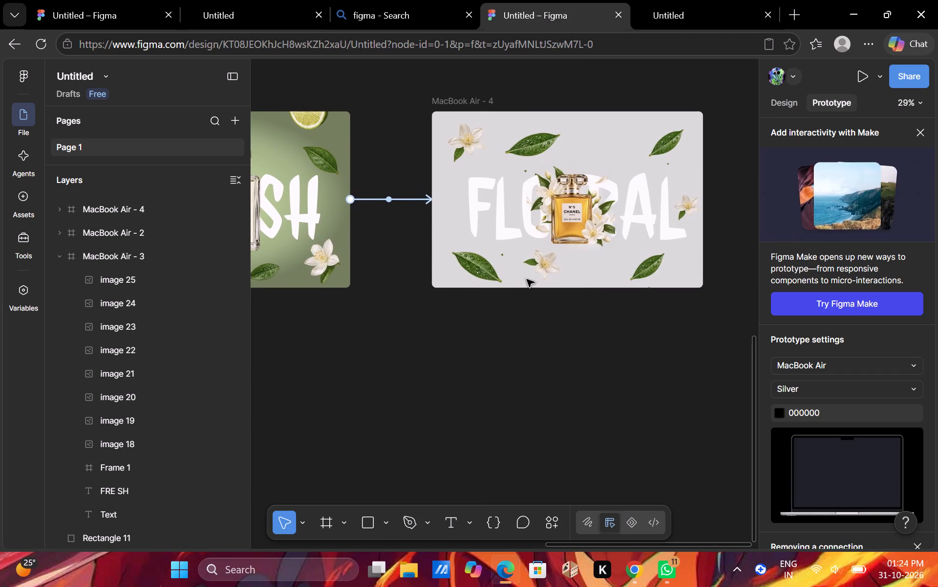
scroll(527, 279, up, 1)
scroll(393, 135, right, 2)
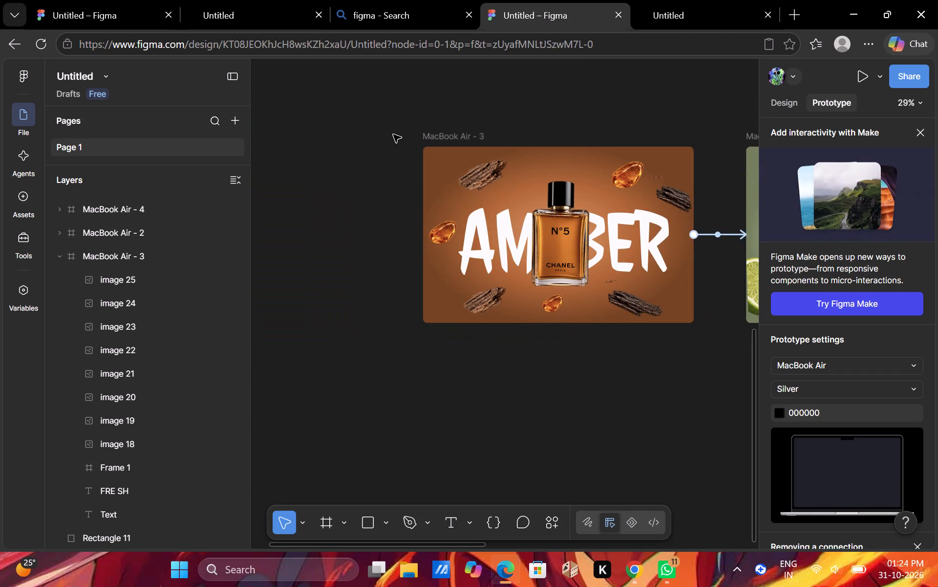
scroll(393, 135, right, 2)
scroll(393, 135, left, 4)
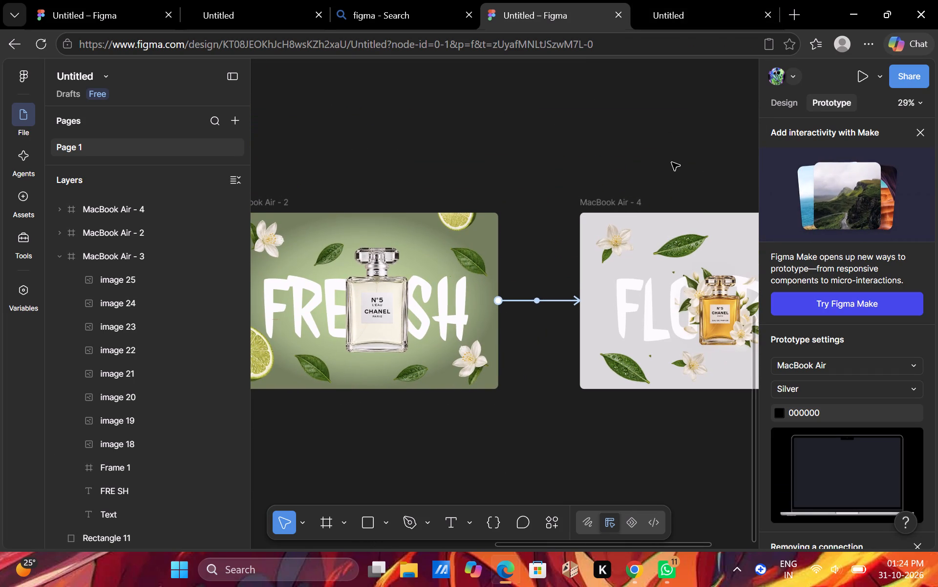
click(831, 99)
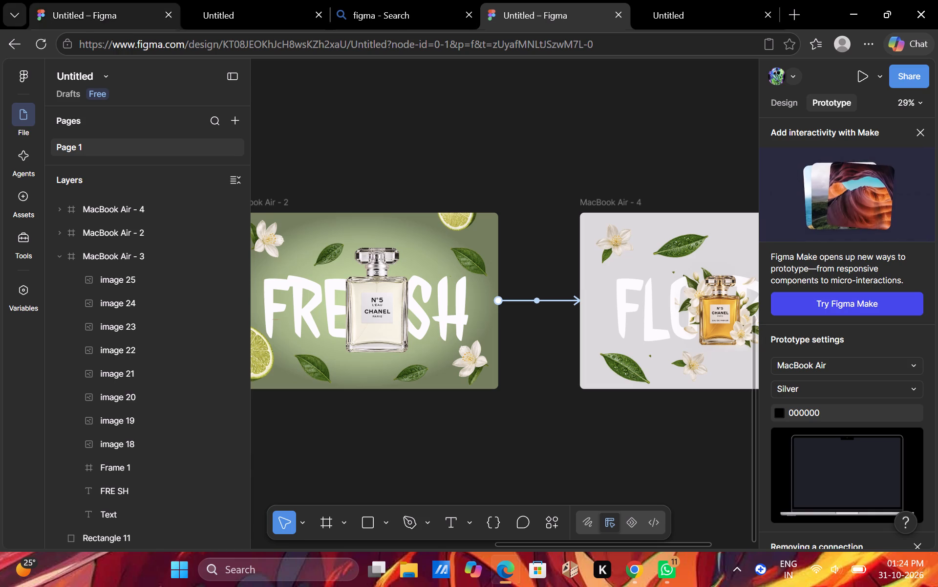
Switch to the Education team file's prototype preview and step back from Amber through Fresh to Floral.
click(53, 10)
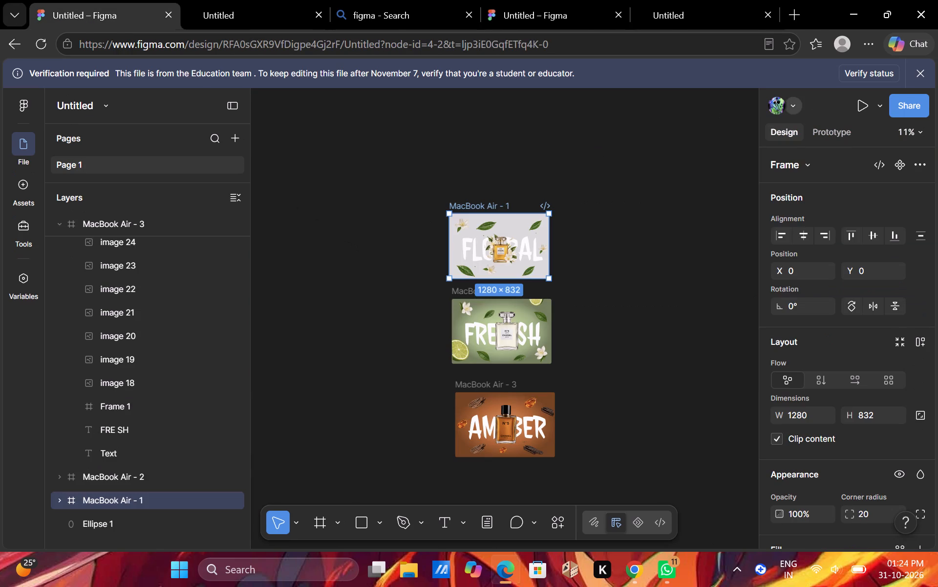
click(301, 17)
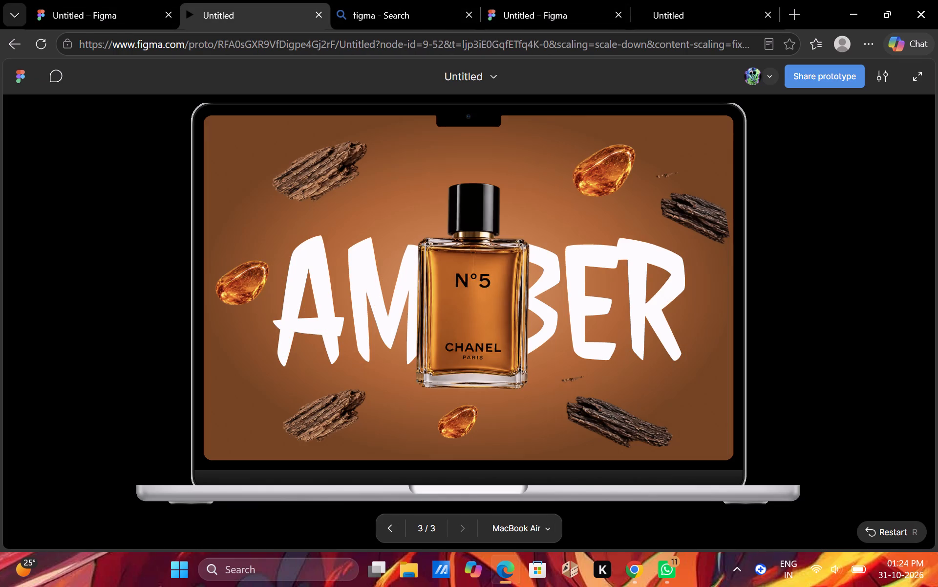
key(Return)
key(Return)
key(Return)
key(Return)
key(Return)
key(Right)
key(Left)
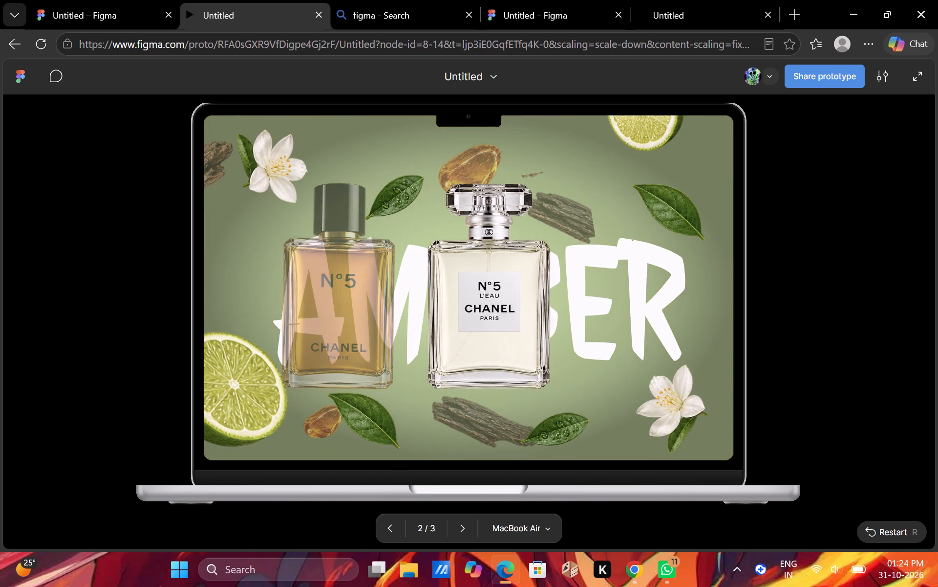
key(Left)
key(Left)
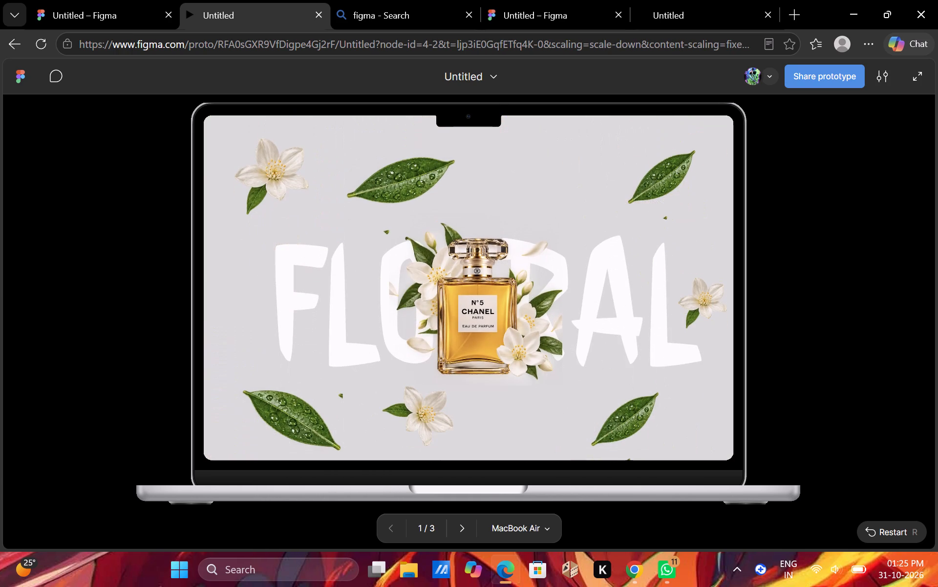
key(Left)
Play the Education file's prototype forward from Floral through Fresh to Amber to examine its transitions.
key(Right)
key(Right)
key(Right)
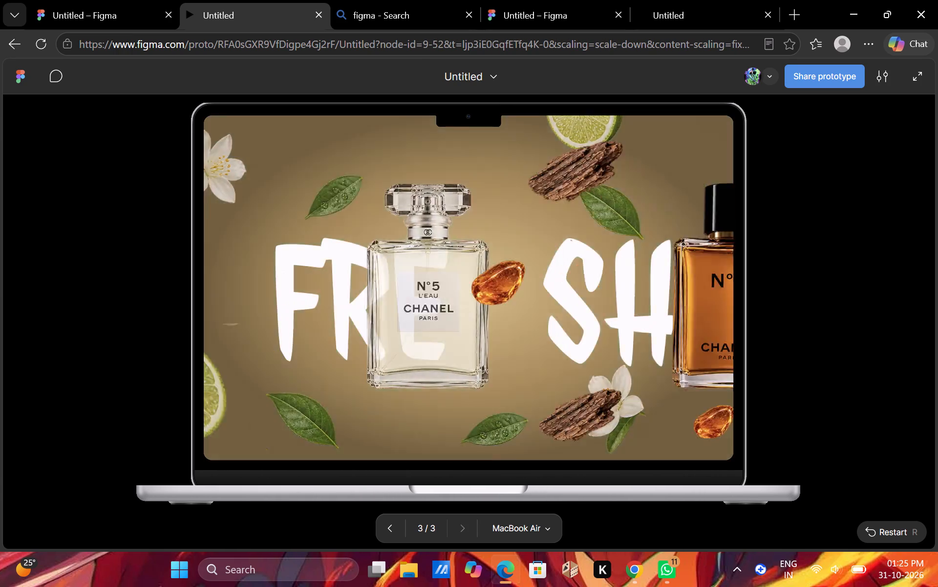
key(Right)
key(Right)
key(Right)
key(Right)
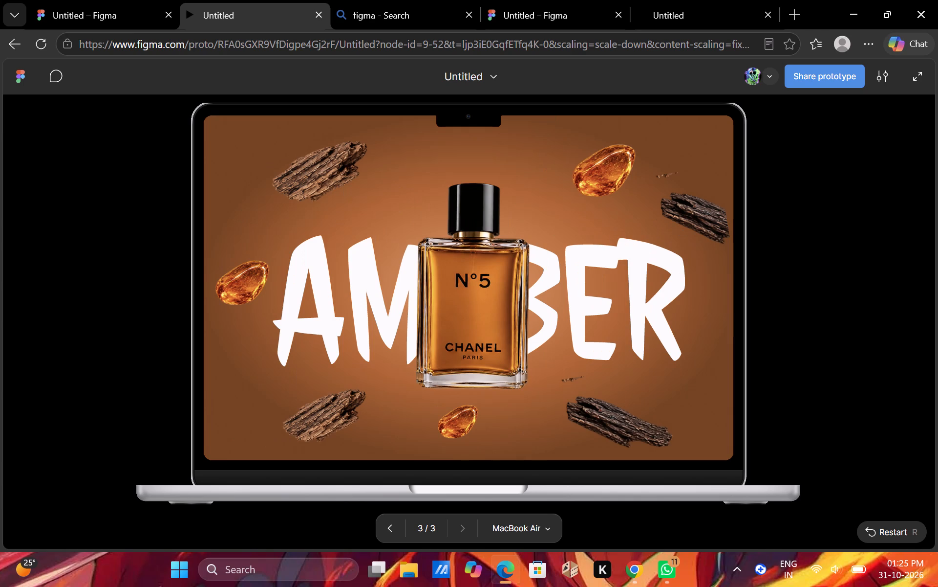
Back in the draft design file, relaunch the prototype and play it from Amber through Fresh to Floral.
click(538, 17)
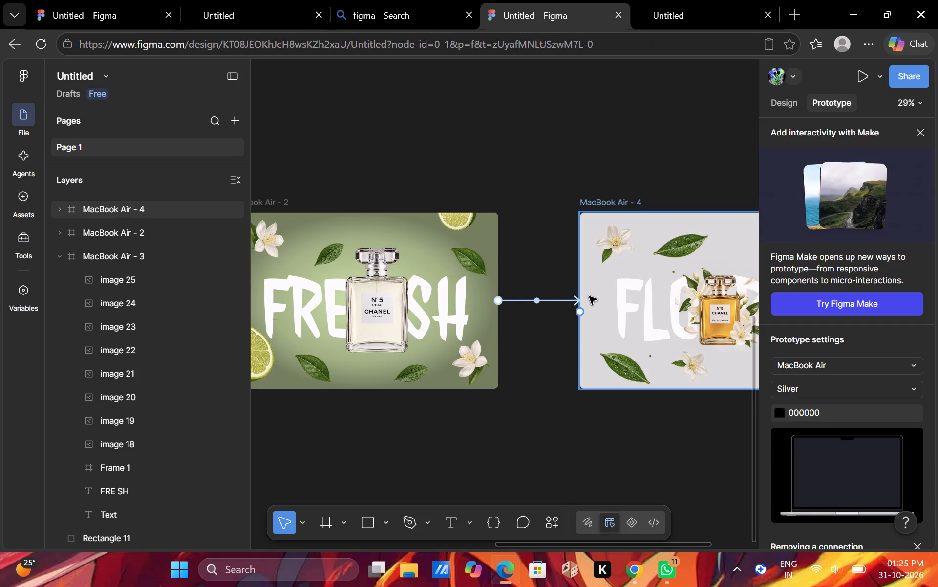
scroll(589, 296, right, 1)
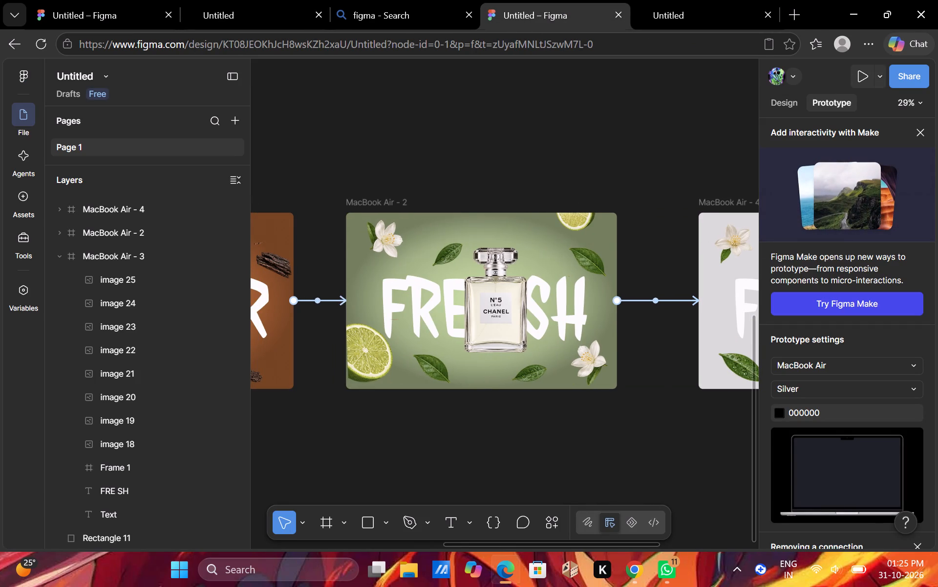
click(861, 80)
key(Right)
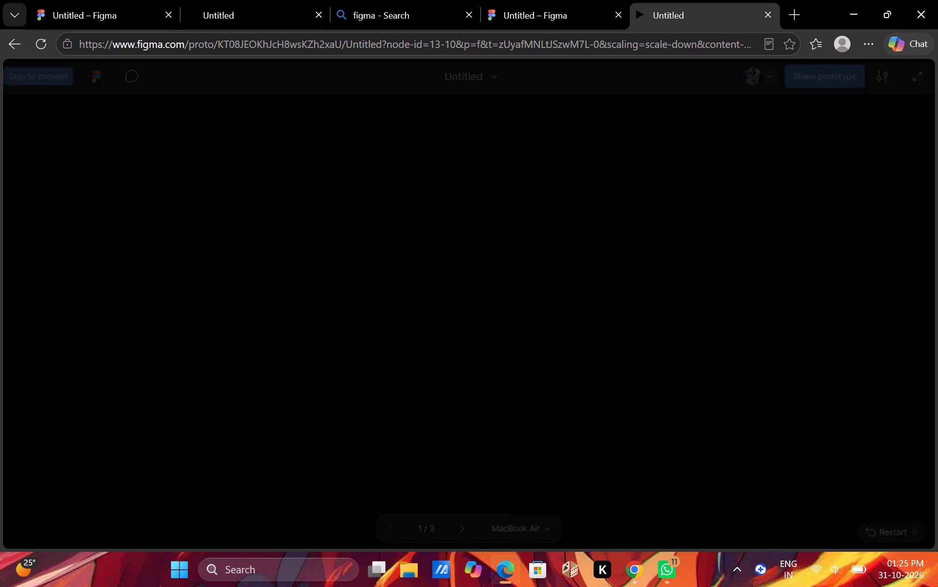
key(Right)
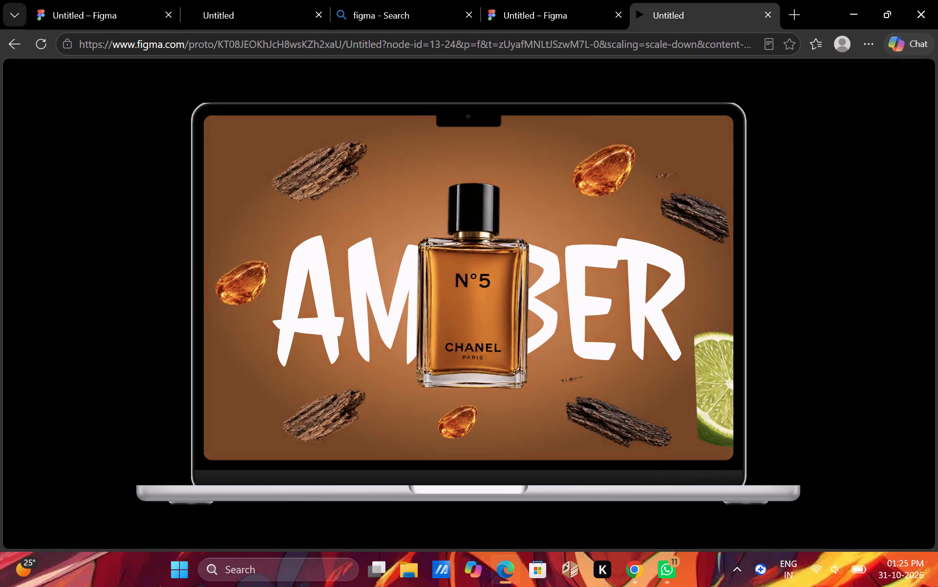
key(Right)
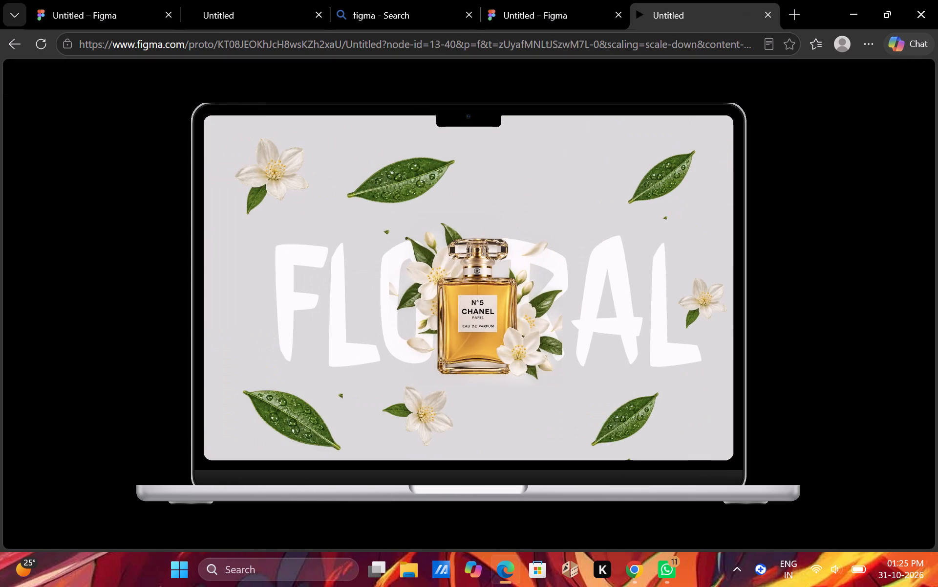
key(Right)
Go back to the Amber frame and replay the draft prototype through Fresh to Floral twice to check the transitions.
key(Left)
key(Left)
key(Left)
key(Up)
key(Down)
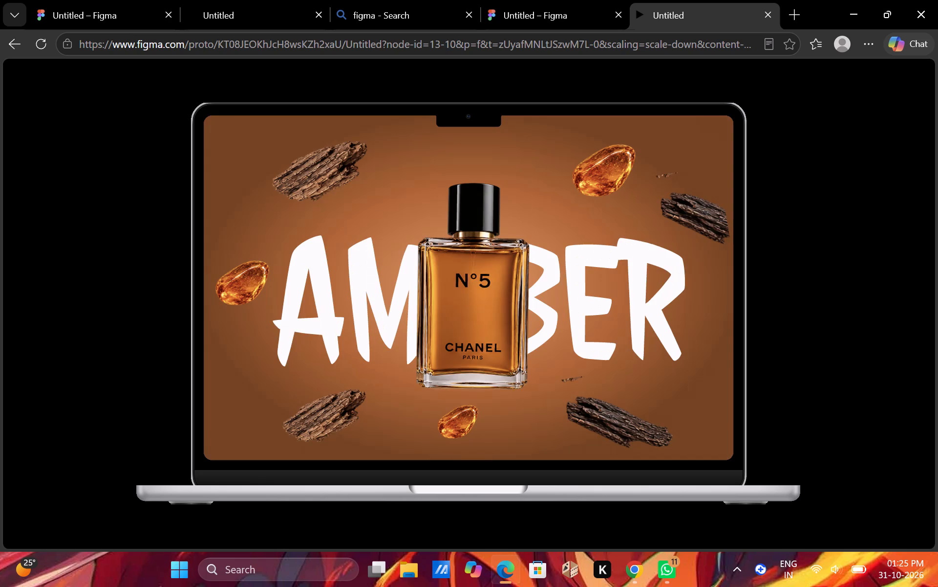
key(Right)
key(Right)
key(Right)
key(Right)
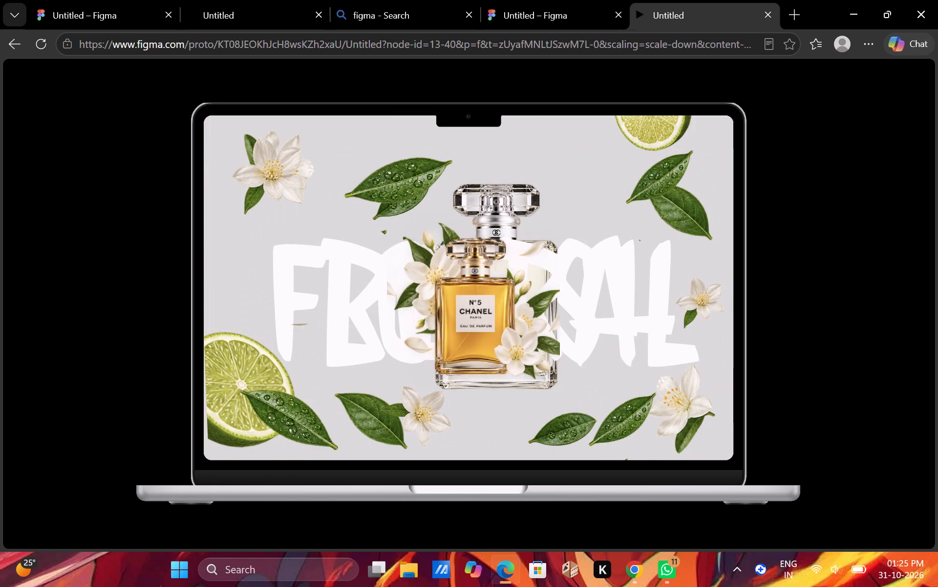
key(Right)
key(Left)
key(Left)
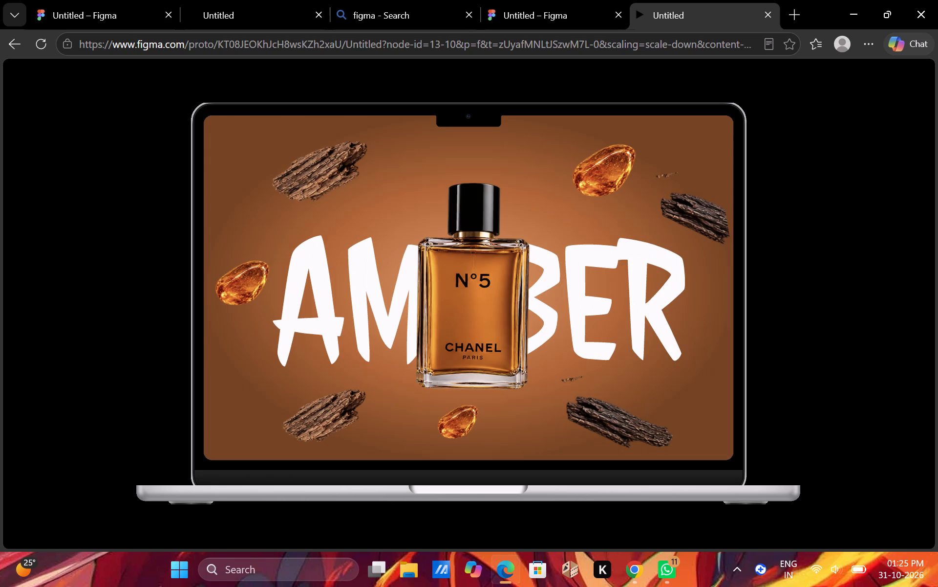
key(Right)
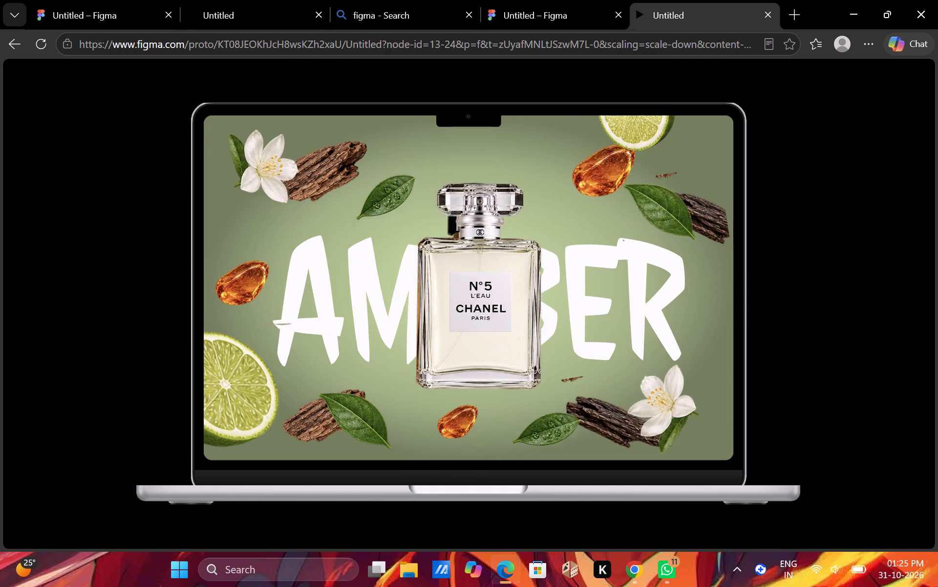
key(Right)
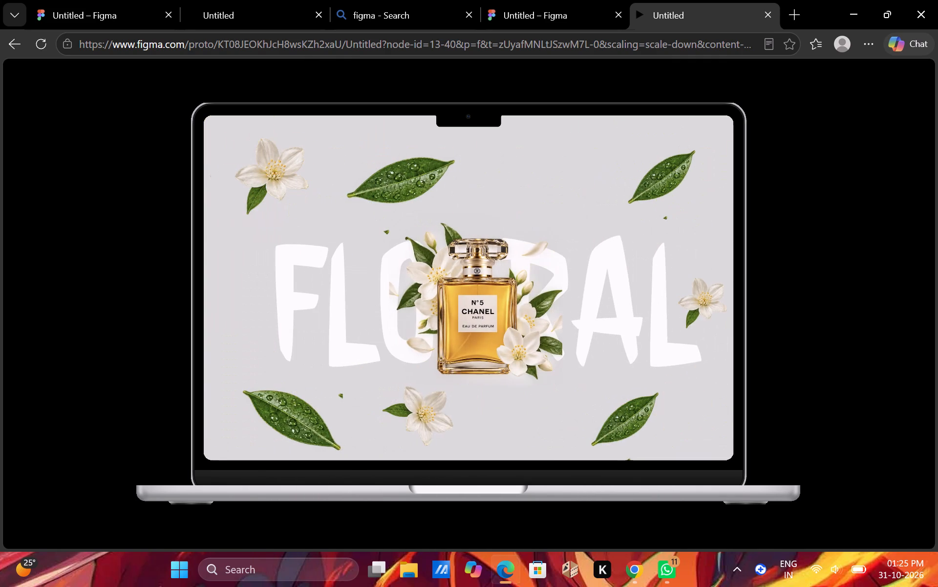
Revisit the Education team design file and clear the frame selection on its canvas.
click(140, 12)
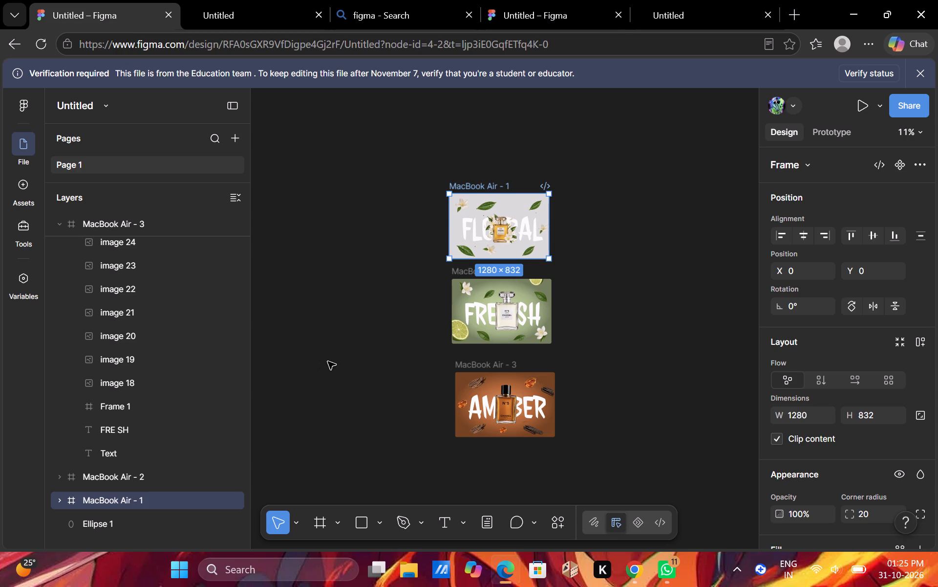
click(384, 297)
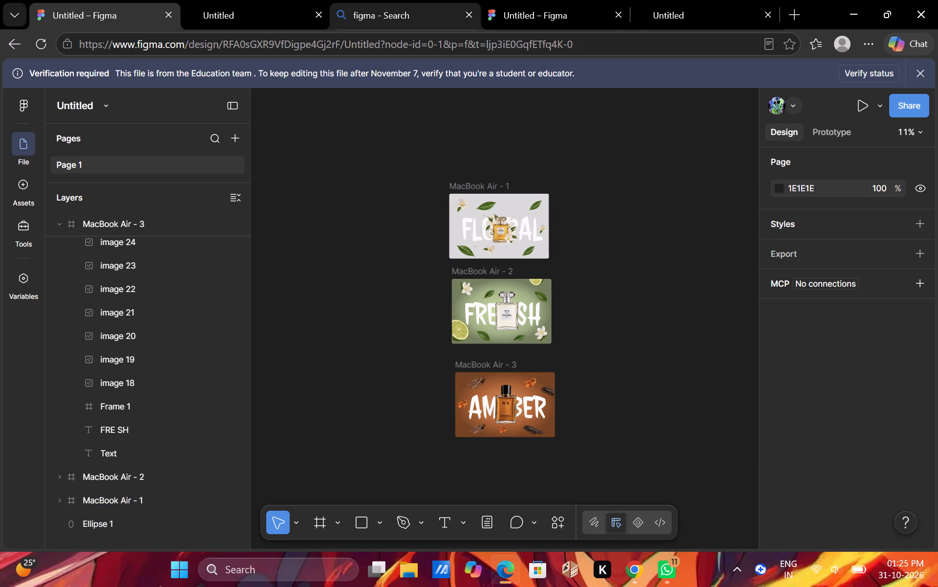
Back in the draft design file, dismiss the "Add interactivity with Make" card.
click(505, 22)
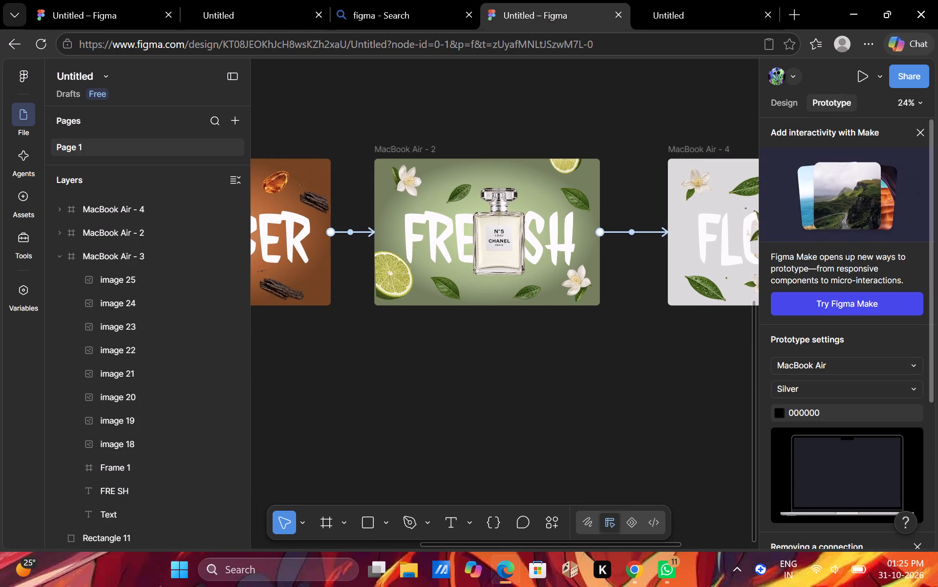
click(922, 132)
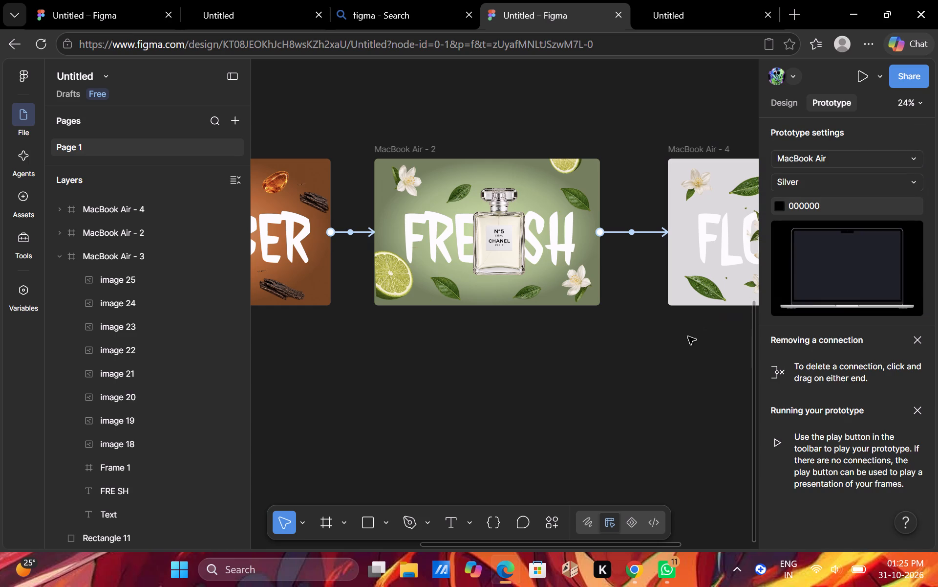
click(689, 372)
scroll(689, 372, right, 1)
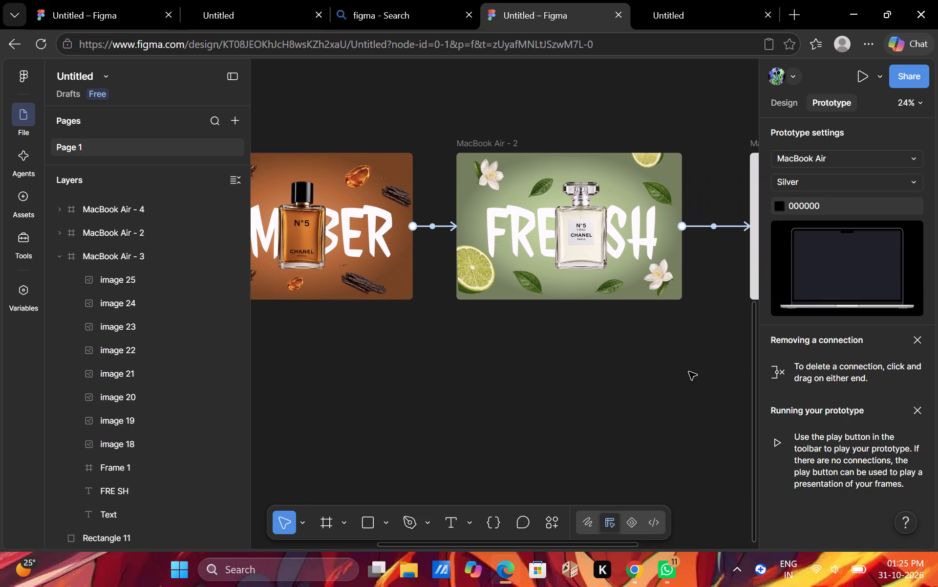
scroll(689, 372, left, 2)
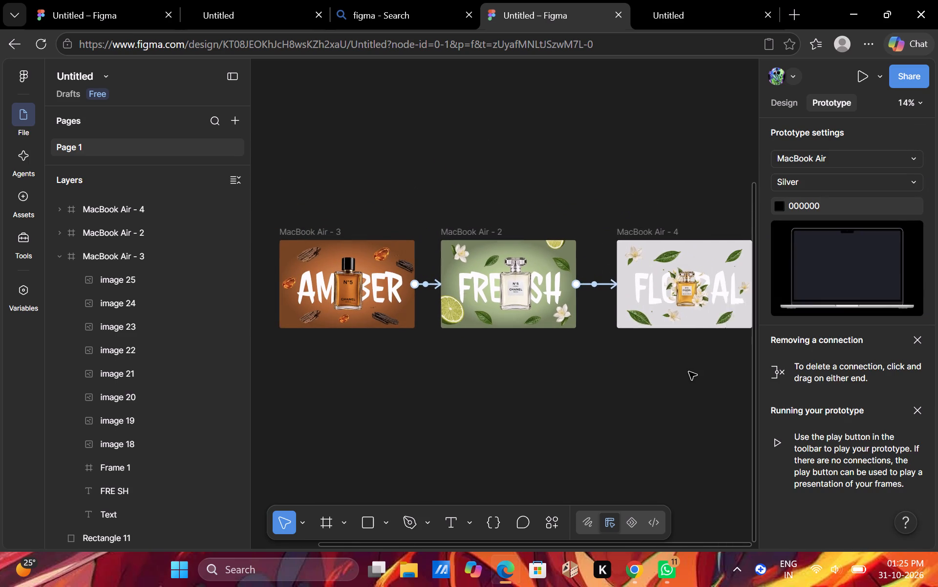
scroll(689, 372, left, 1)
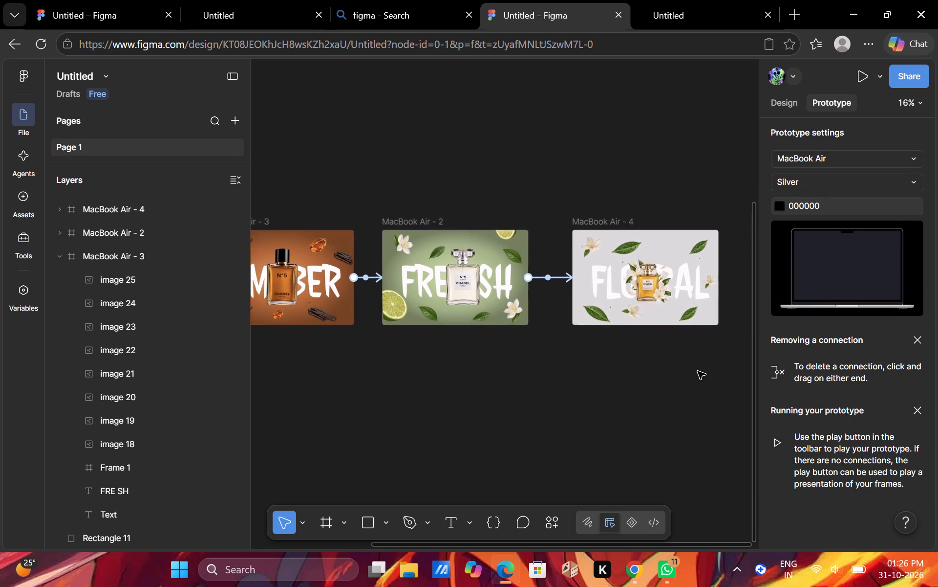
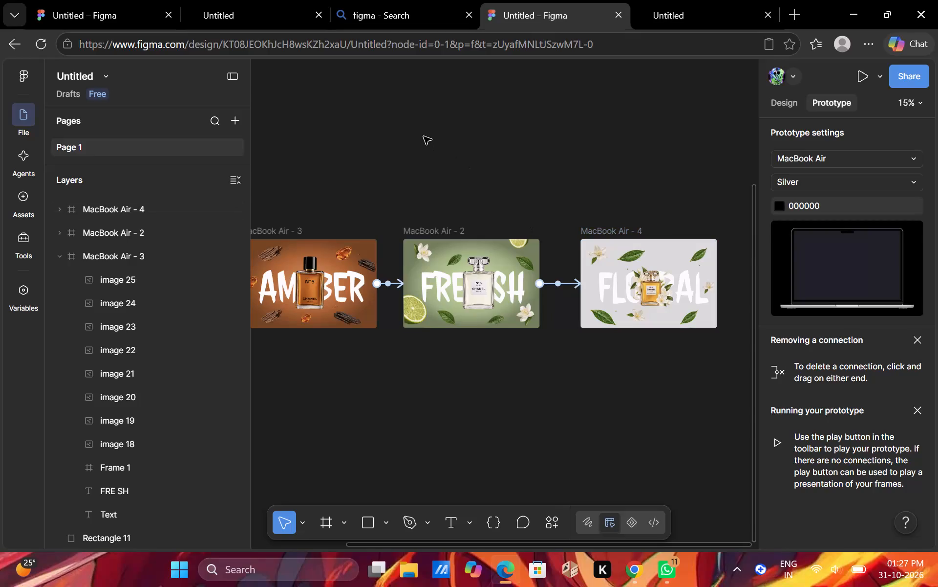
Duplicate the Amber frame's perfume bottle and place the copy across the left edge of the Fresh frame.
scroll(424, 136, down, 1)
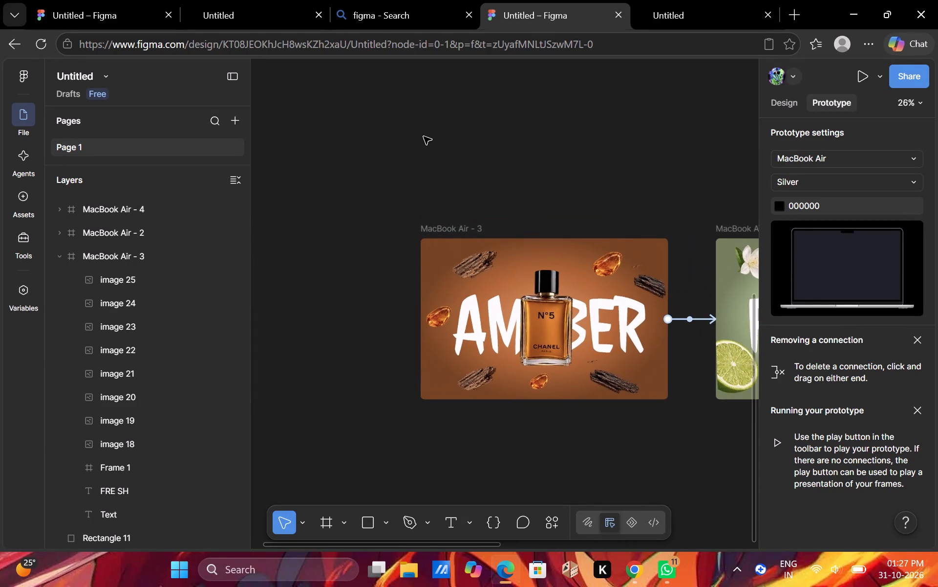
click(234, 74)
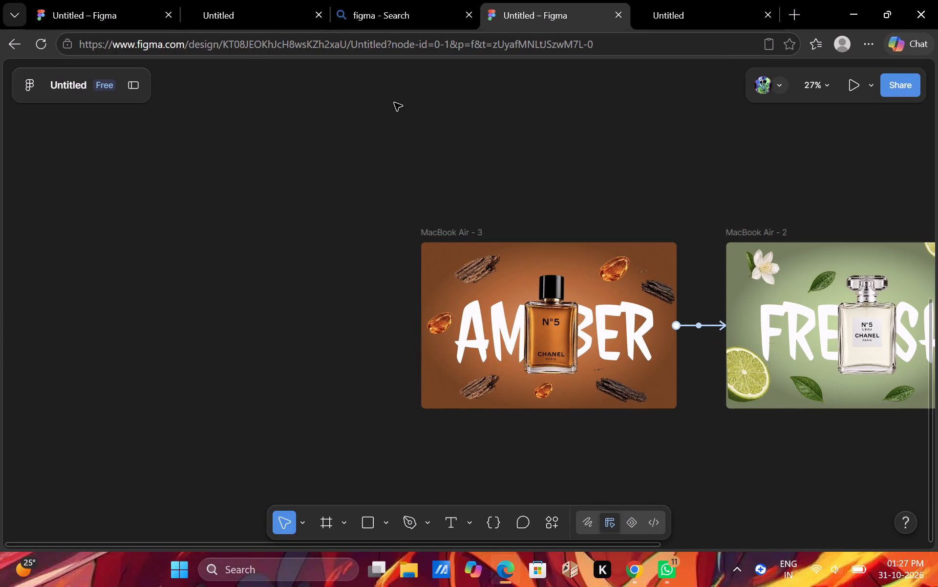
scroll(394, 103, down, 1)
scroll(394, 103, left, 1)
click(378, 279)
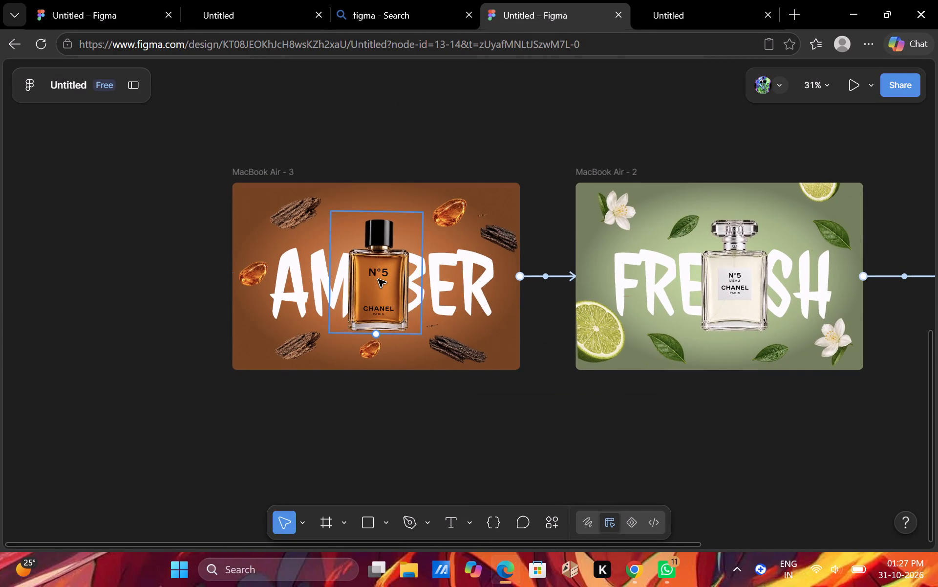
key(ctrl+d)
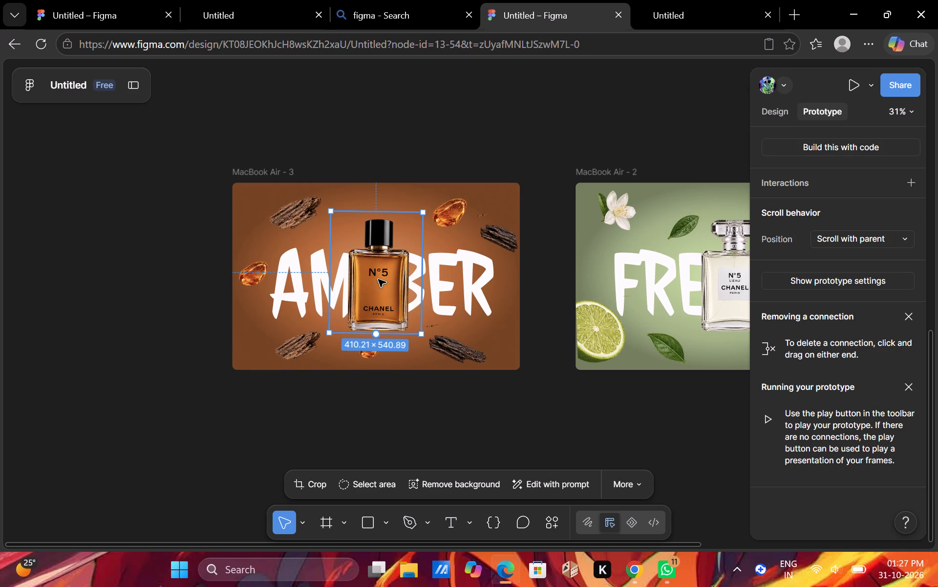
drag(378, 279, 582, 271)
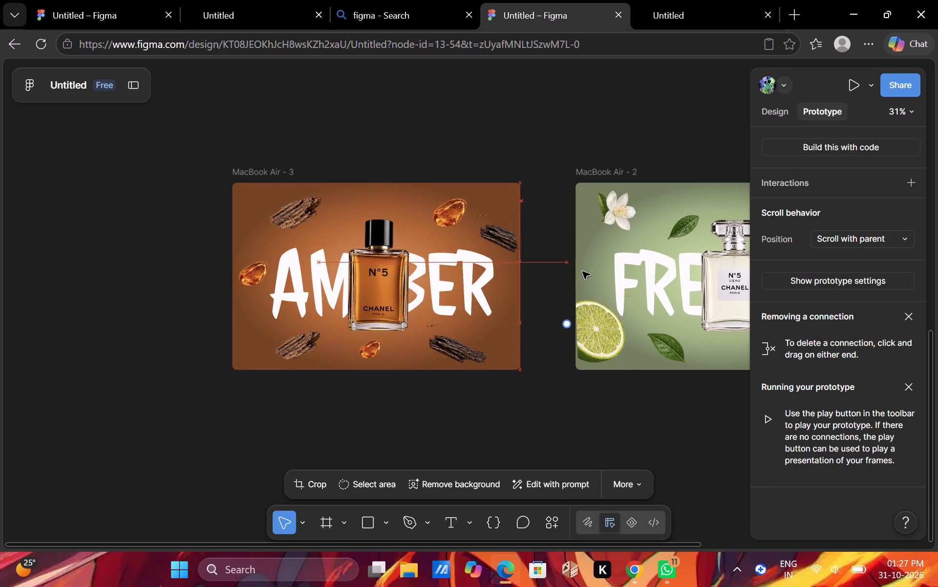
drag(582, 271, 583, 269)
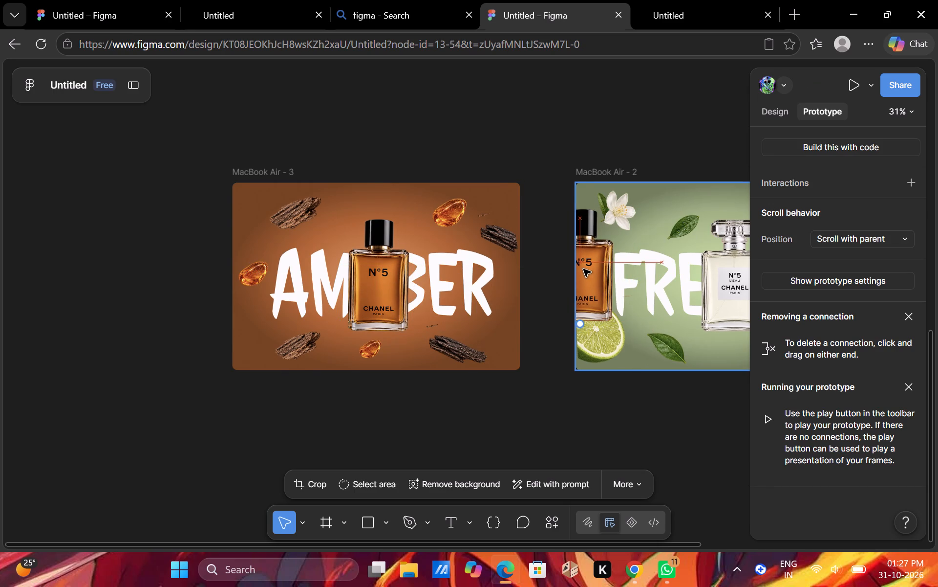
drag(583, 269, 573, 265)
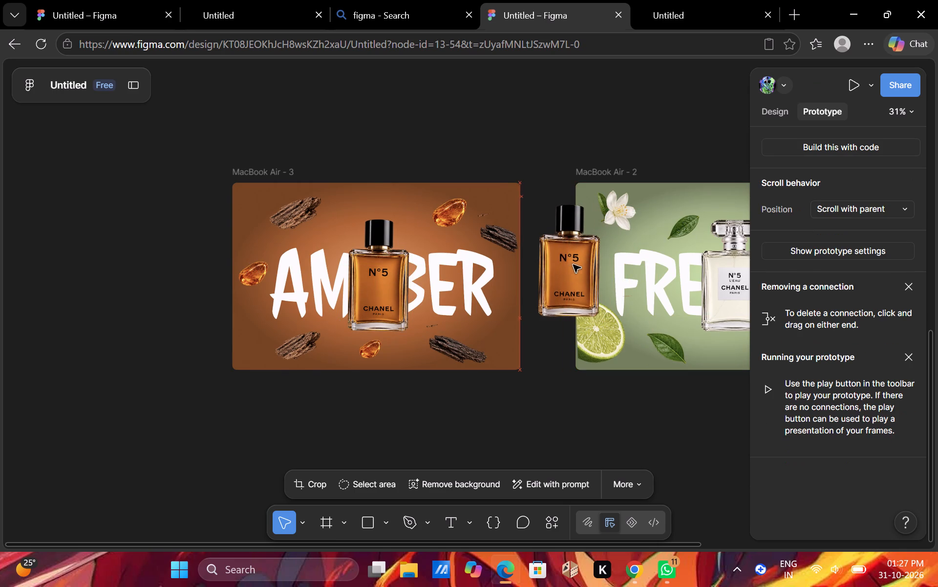
drag(573, 265, 580, 281)
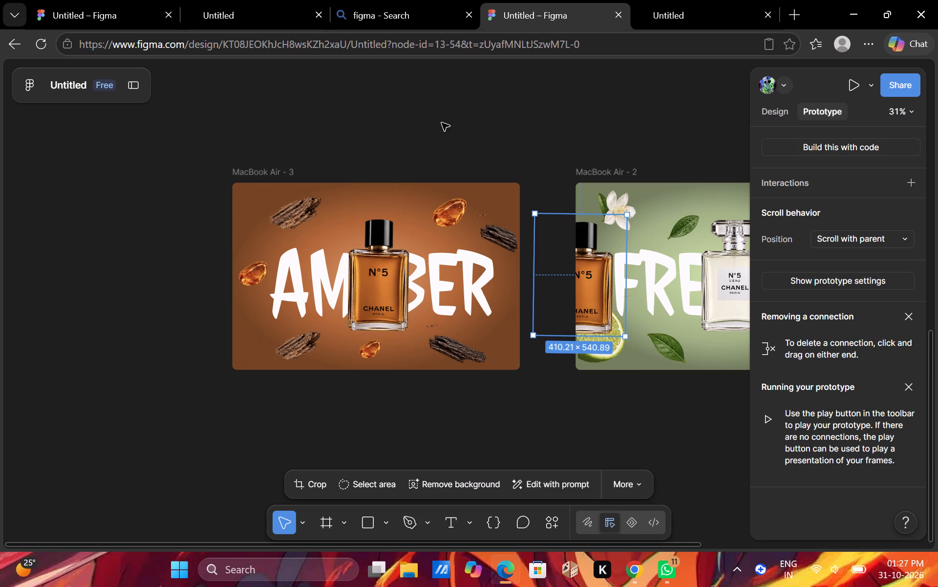
Move the copied amber bottle's layer to the bottom of the MacBook Air - 2 frame, below its Text layer.
click(132, 90)
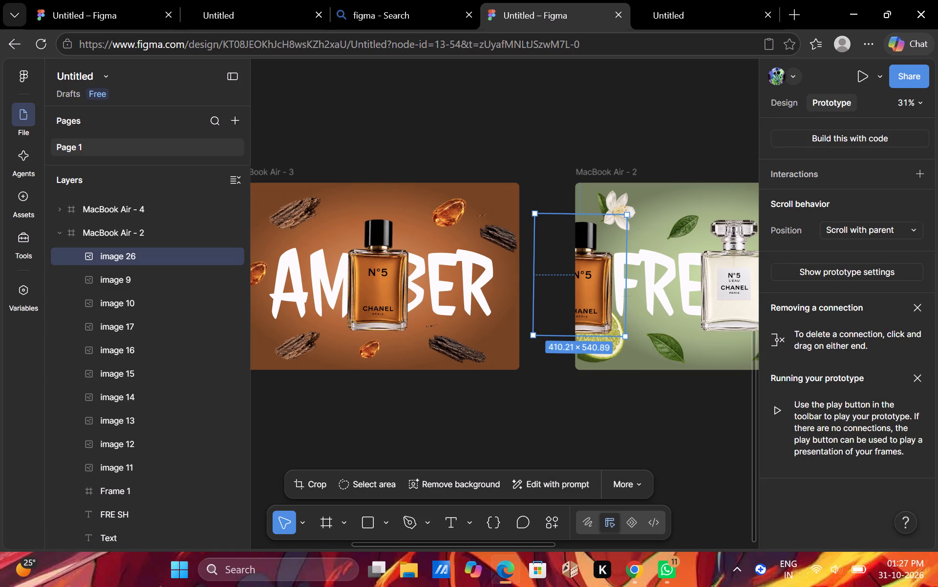
drag(135, 256, 156, 441)
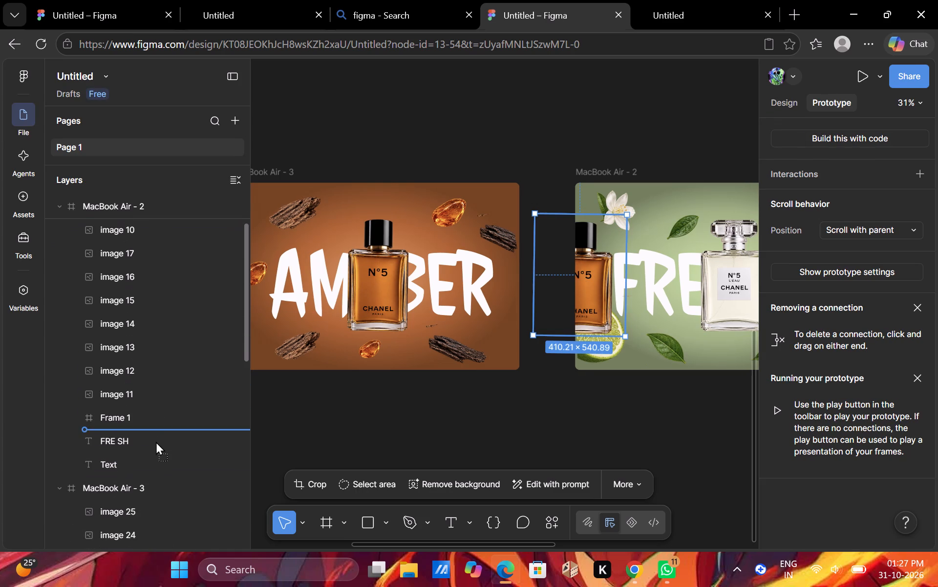
drag(156, 441, 156, 453)
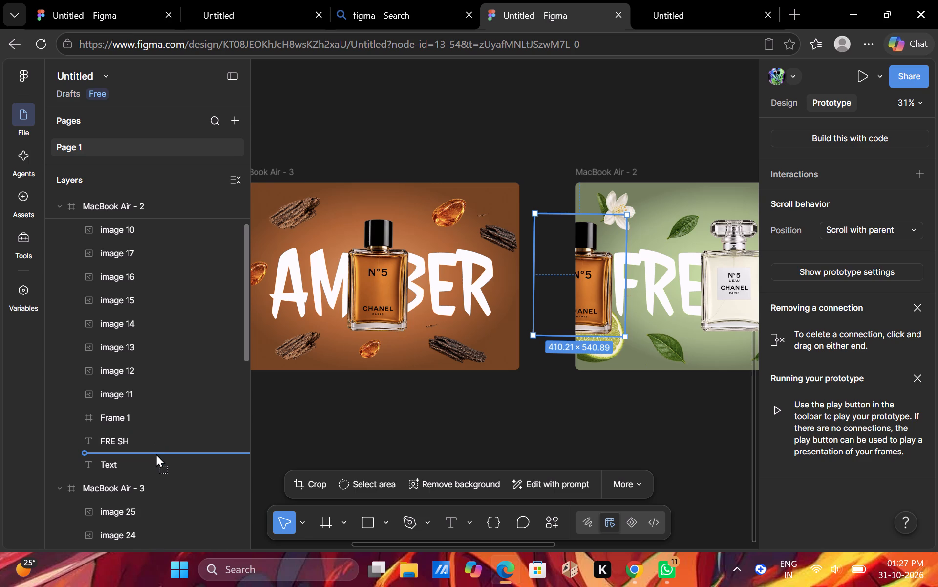
drag(156, 453, 156, 446)
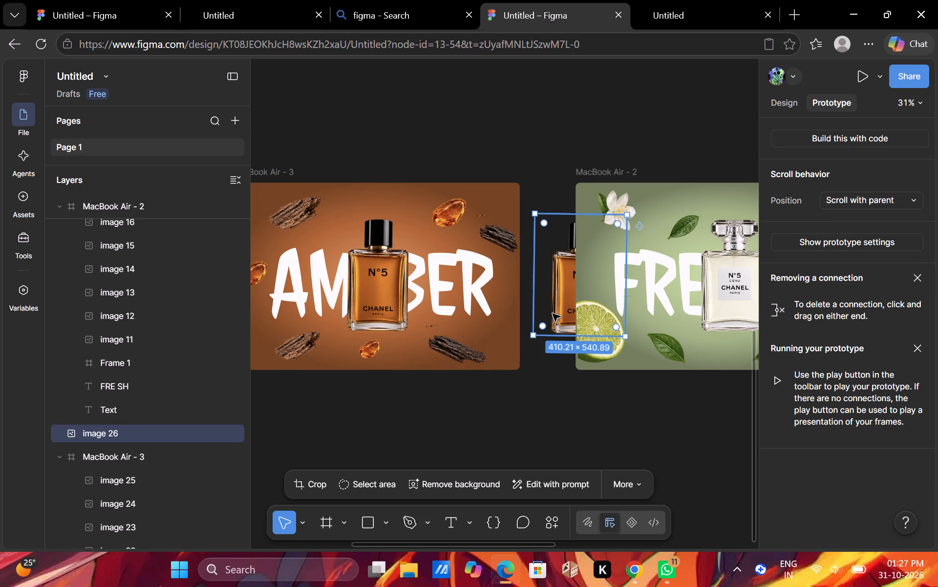
drag(553, 314, 566, 309)
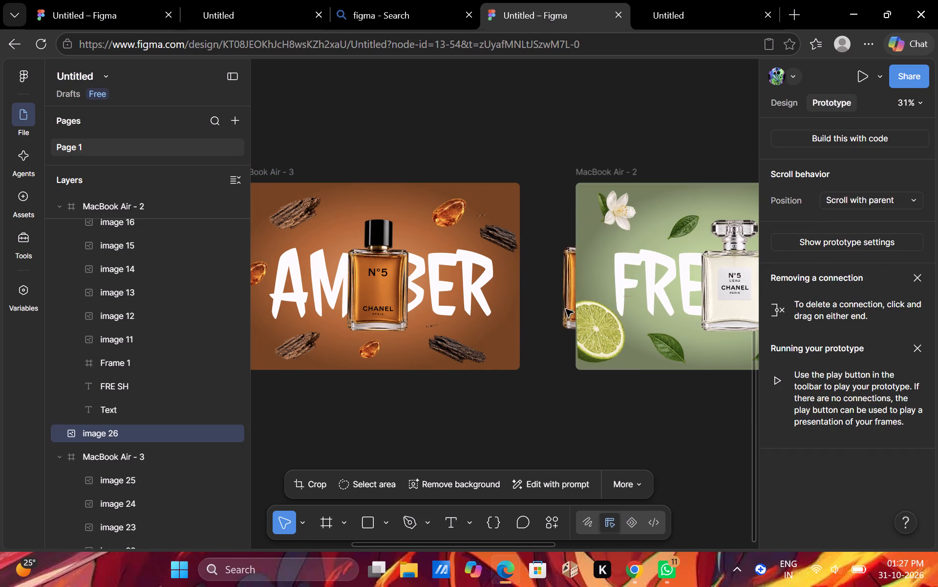
drag(566, 309, 571, 308)
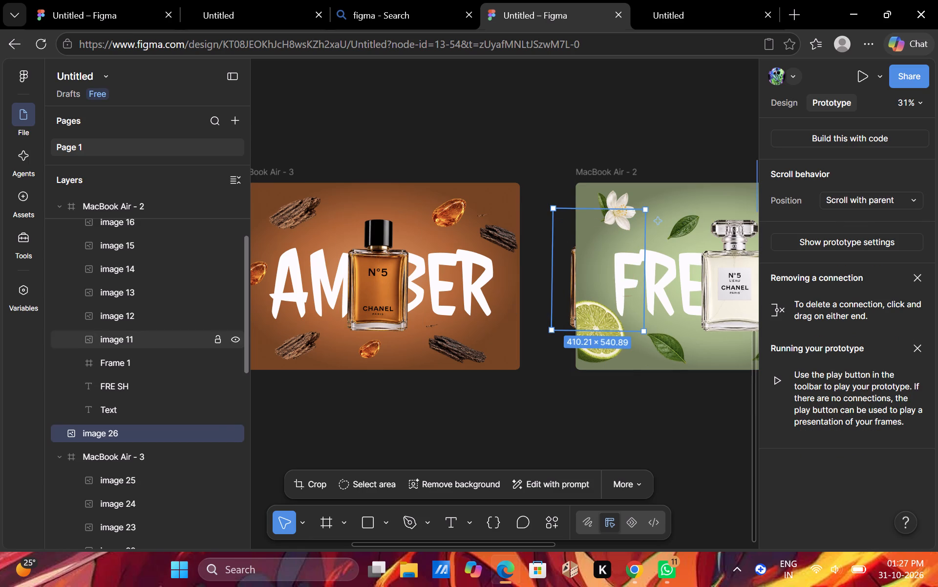
drag(153, 435, 153, 414)
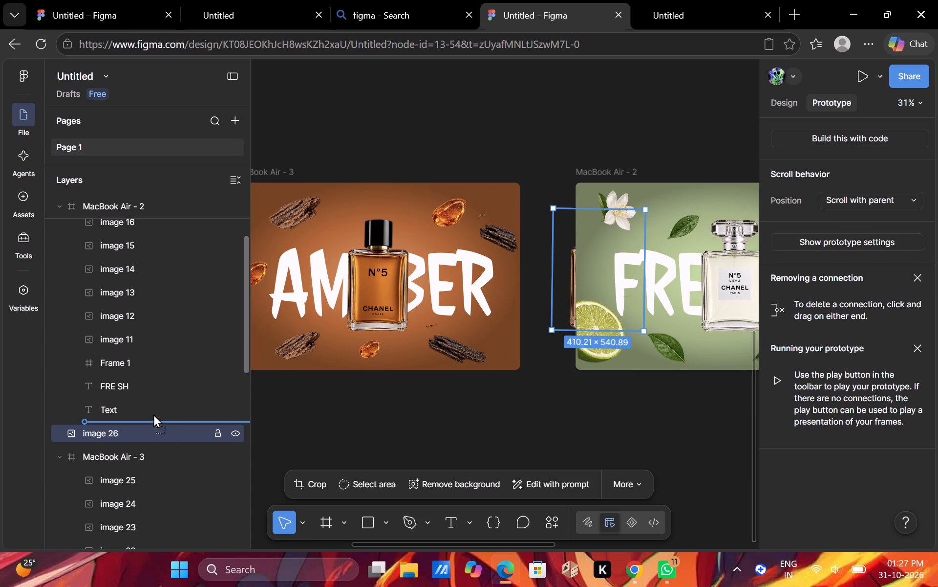
drag(153, 414, 160, 421)
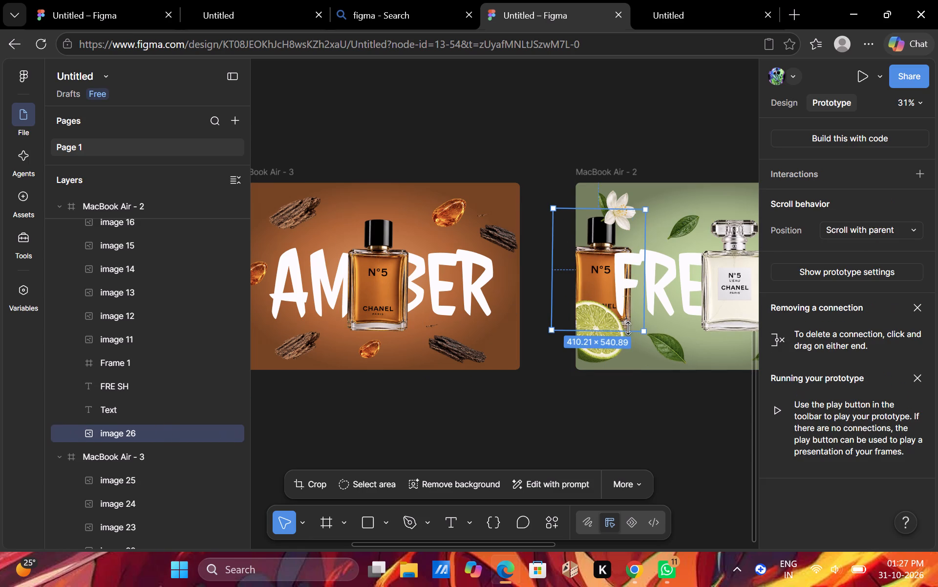
Shift the amber bottle copy further left so the Fresh frame's left edge crops it, and clear the selection.
drag(599, 284, 575, 279)
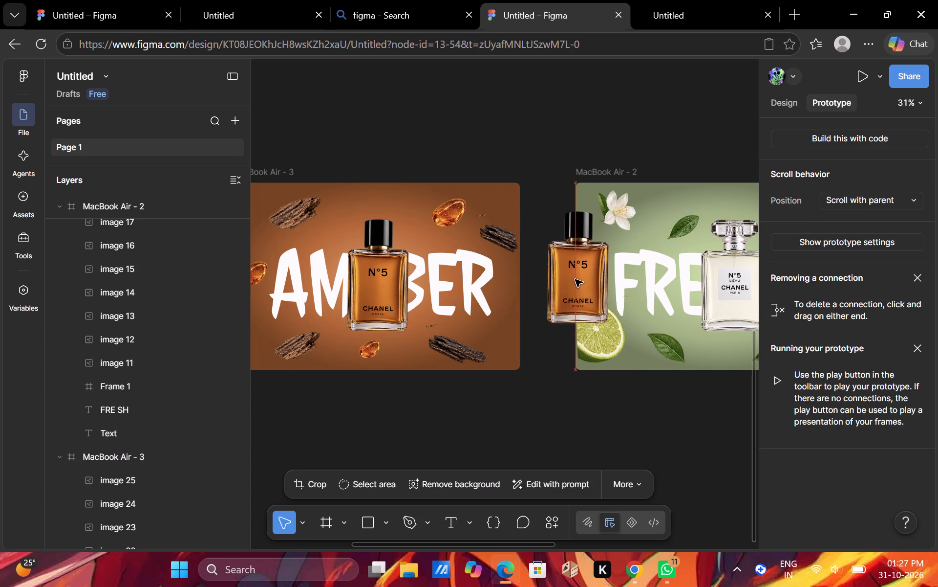
drag(575, 279, 579, 293)
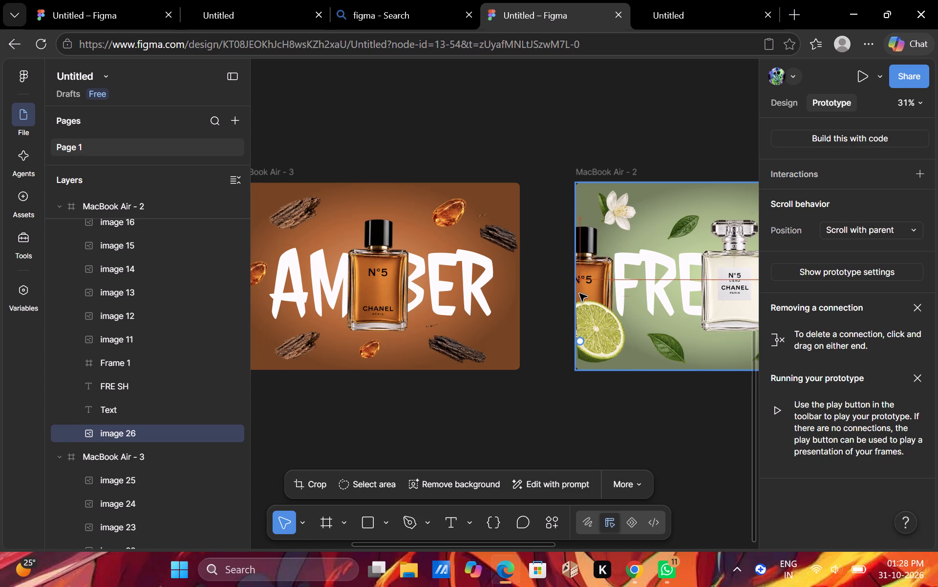
drag(579, 293, 579, 299)
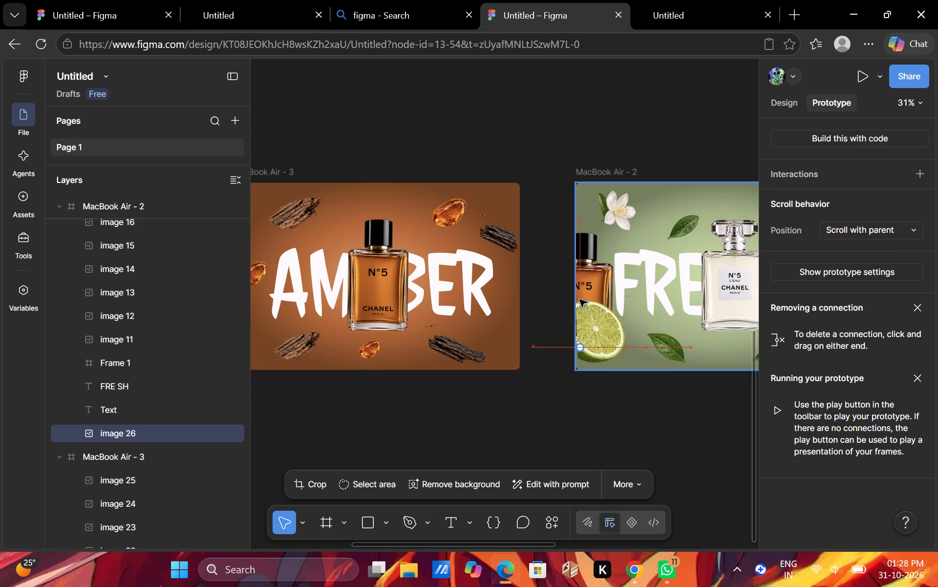
drag(579, 299, 579, 296)
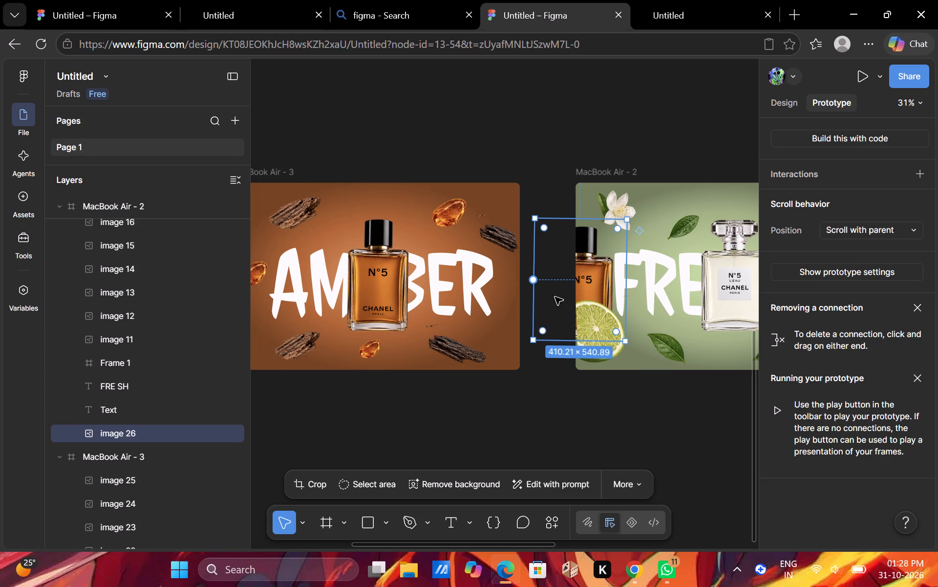
drag(555, 297, 544, 303)
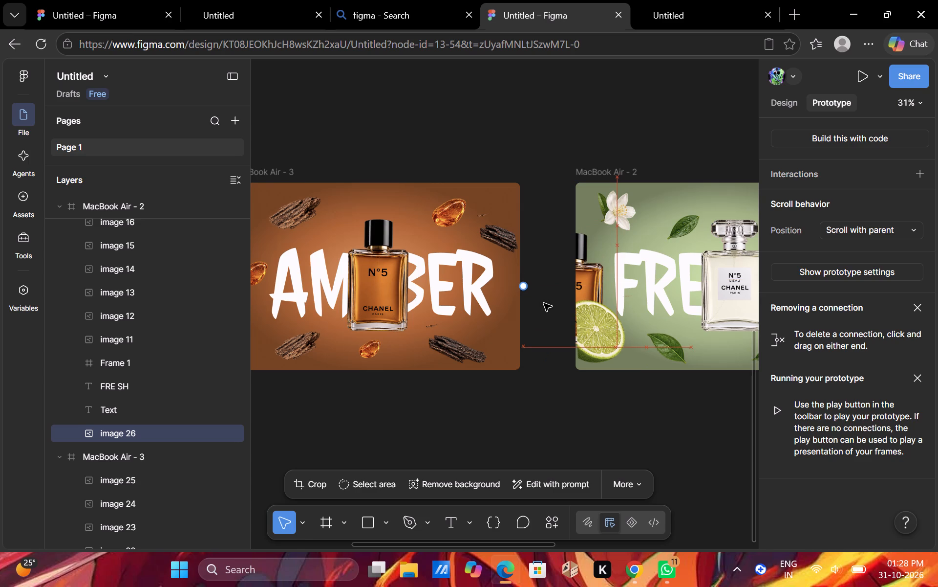
drag(544, 303, 543, 295)
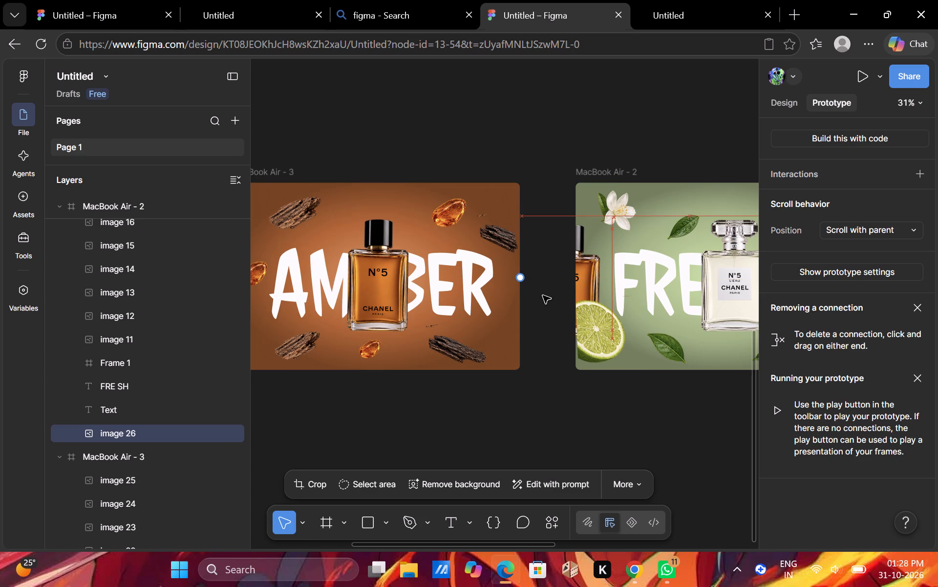
drag(543, 295, 541, 296)
drag(541, 296, 542, 296)
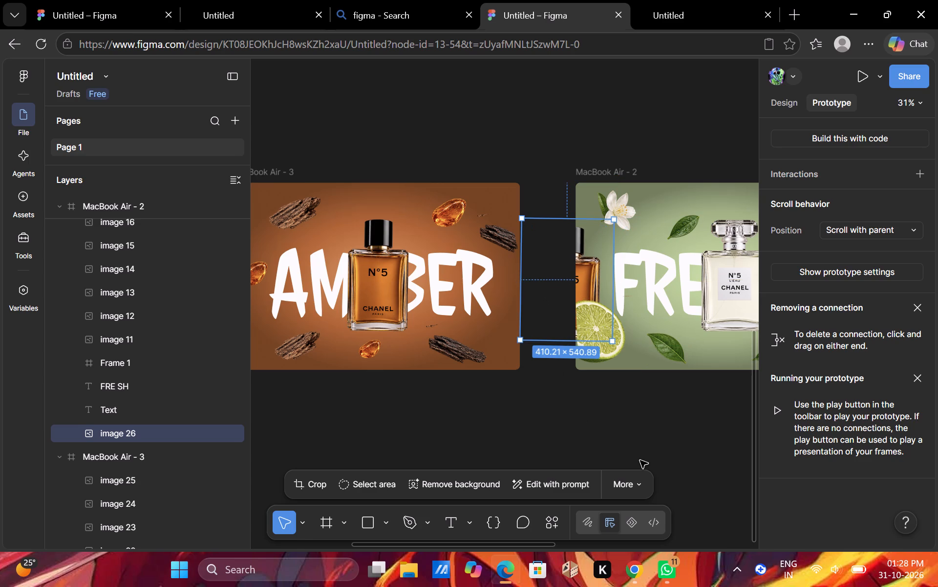
click(642, 458)
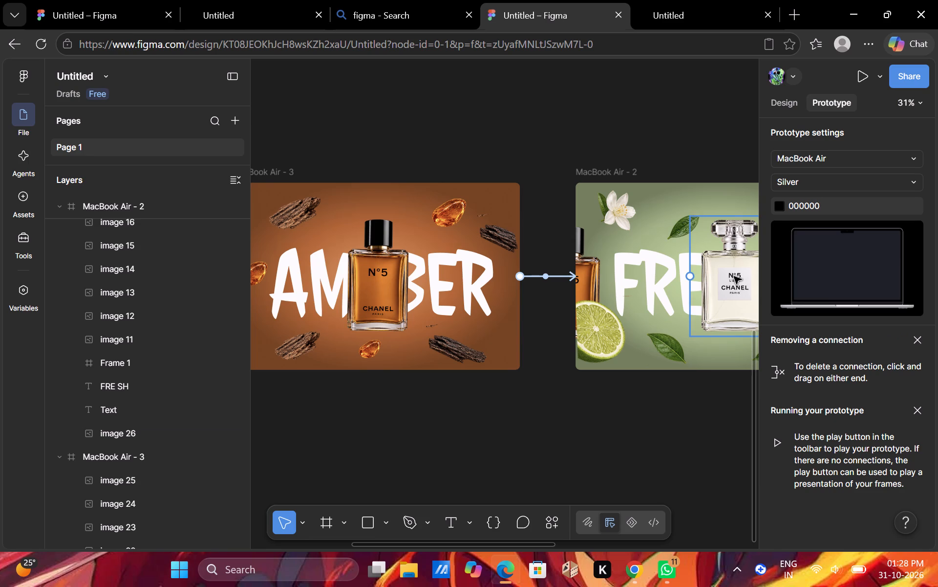
Duplicate the Fresh frame's clear perfume bottle and place the copy across the right edge of the Amber frame.
click(734, 276)
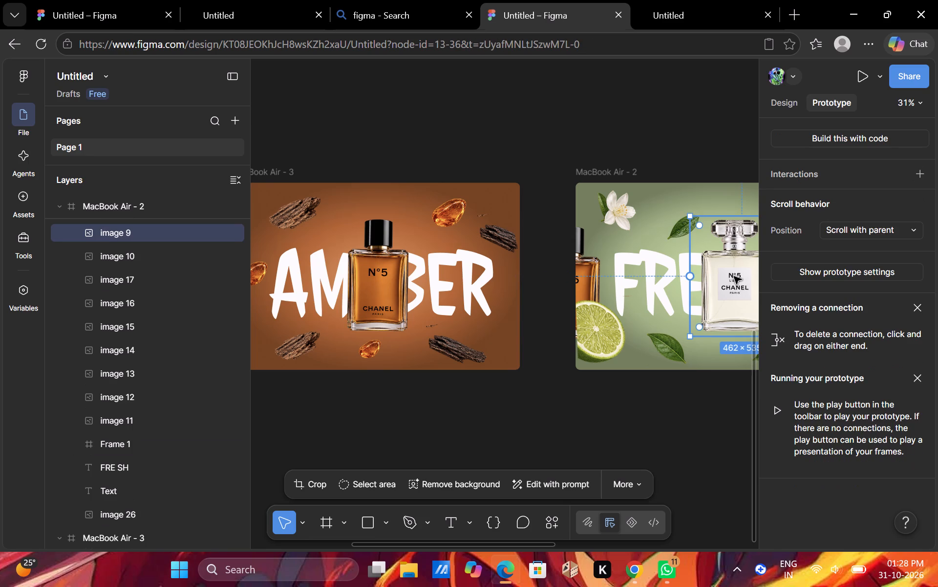
key(ctrl+d)
drag(729, 287, 512, 296)
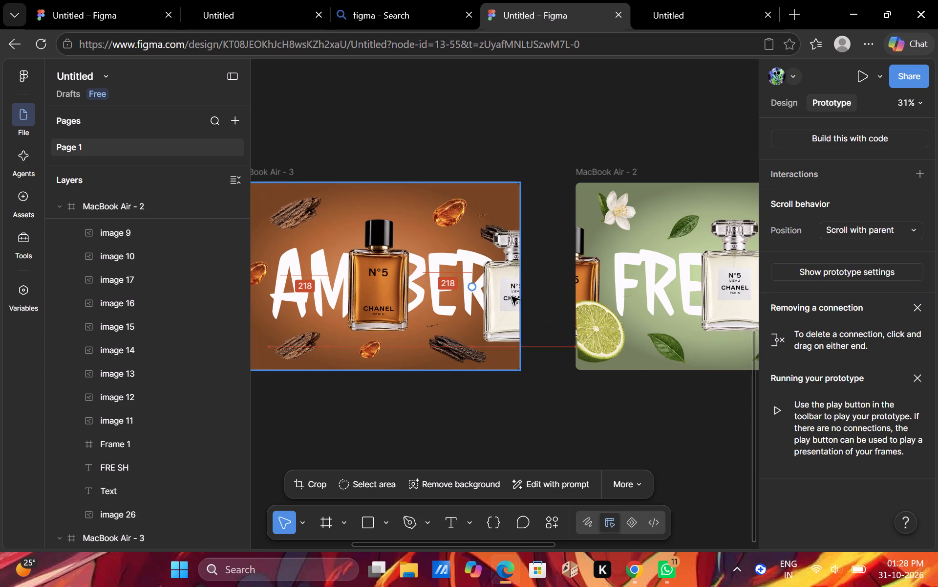
drag(512, 296, 517, 299)
Reorder the copied clear bottle's layer in the MacBook Air - 3 frame to sit between the FRE SH and Text layers.
scroll(140, 326, down, 1)
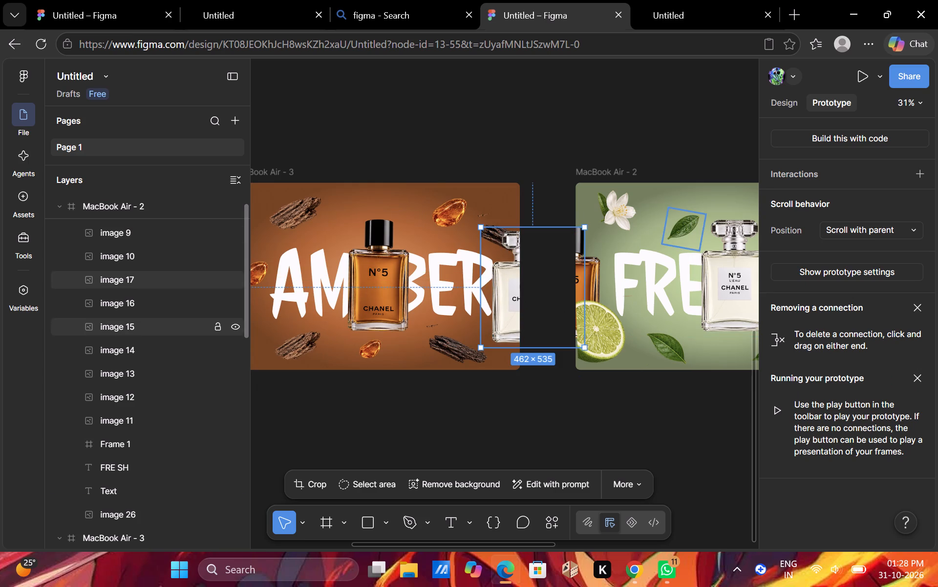
scroll(140, 326, down, 3)
right_click(140, 326)
click(125, 300)
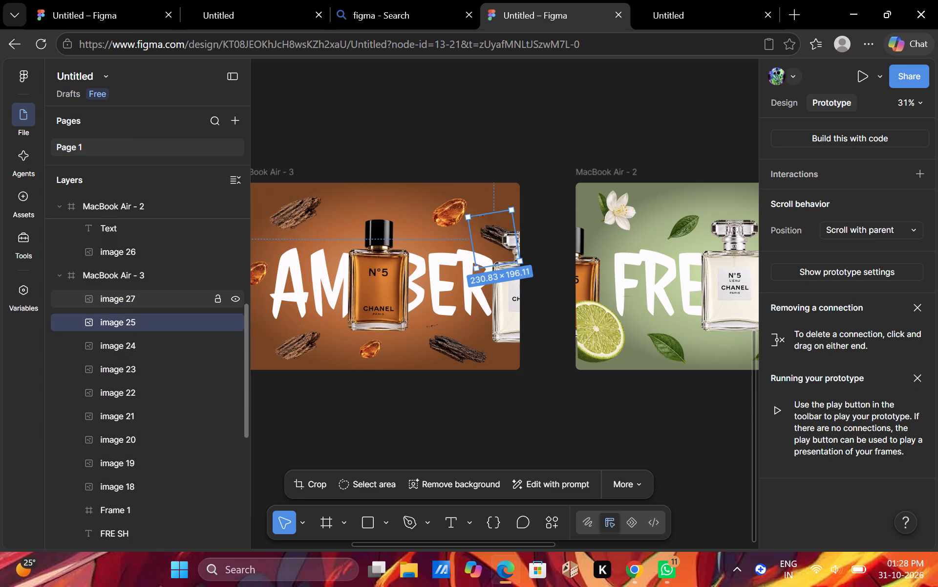
click(125, 300)
drag(125, 300, 144, 544)
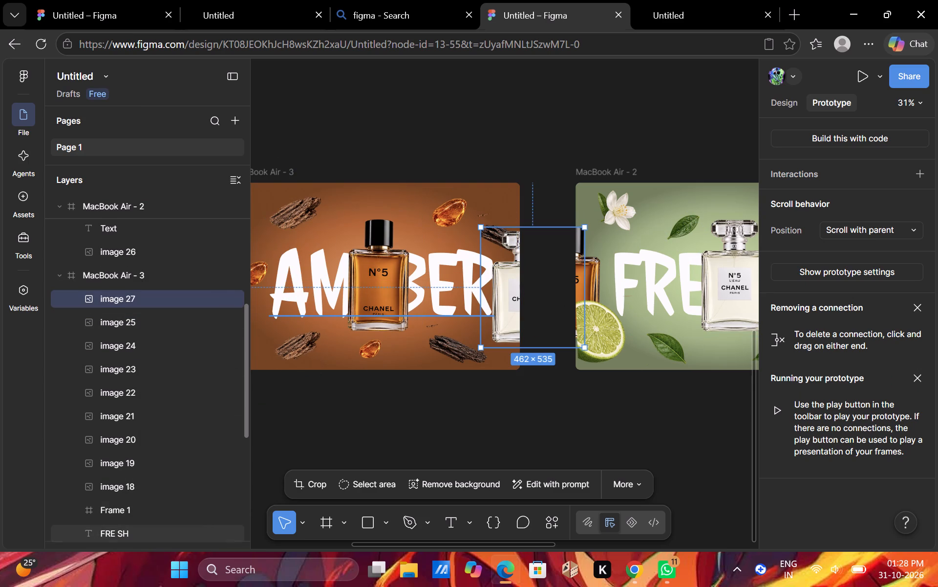
drag(144, 544, 150, 510)
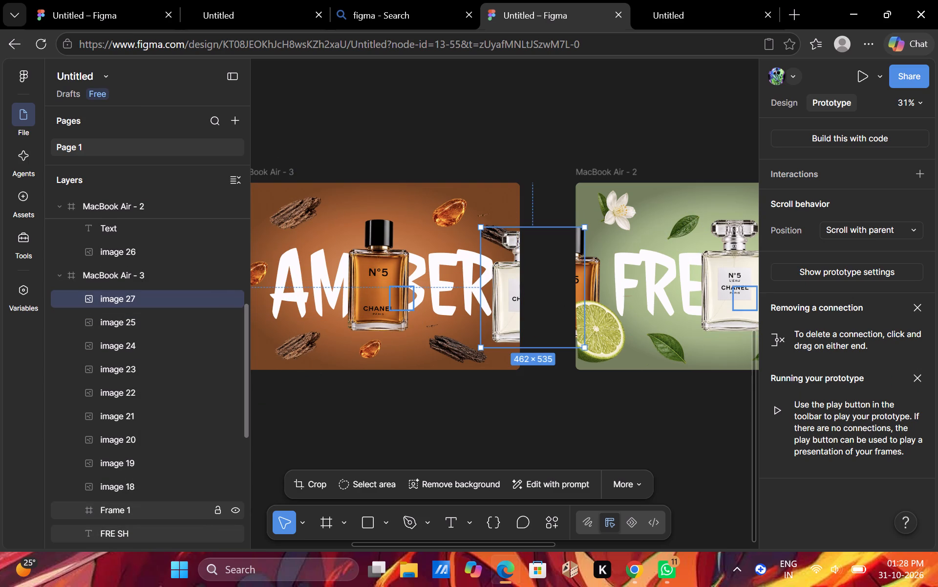
drag(150, 510, 156, 299)
drag(156, 299, 162, 316)
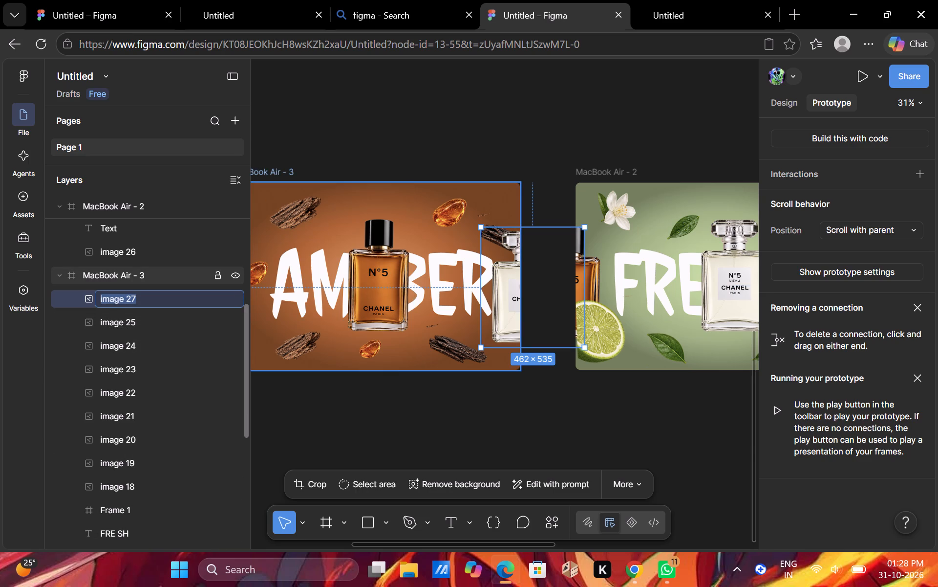
click(164, 279)
click(141, 305)
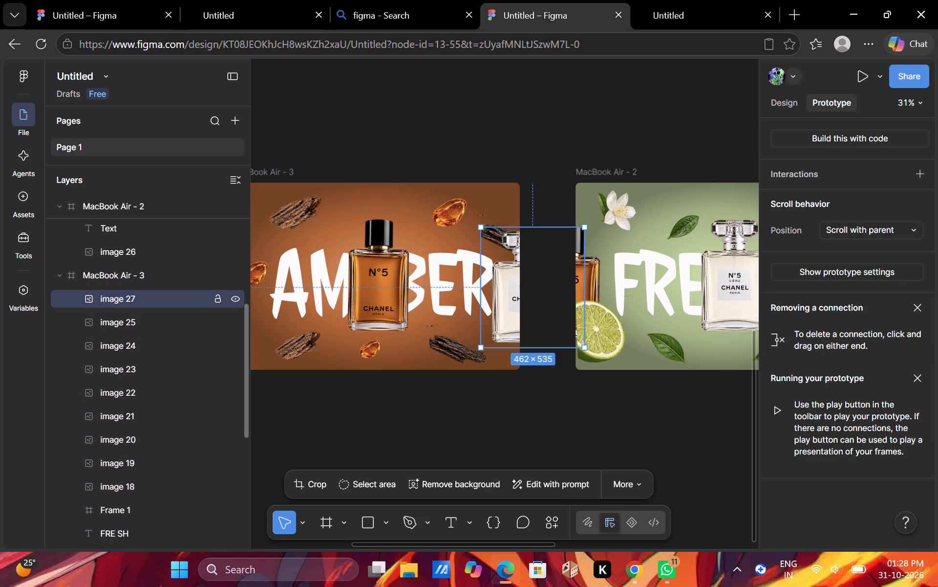
drag(136, 303, 143, 459)
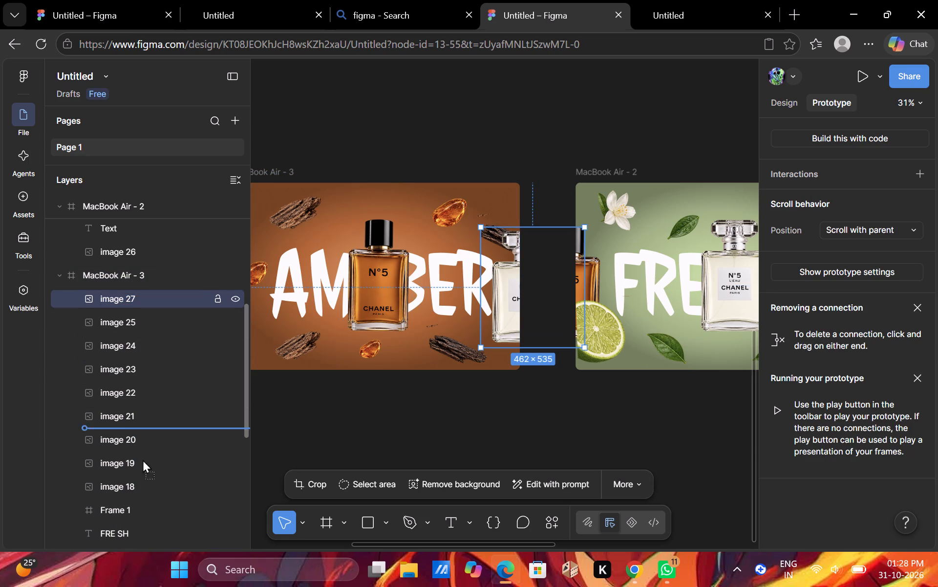
drag(143, 459, 141, 482)
drag(135, 480, 135, 487)
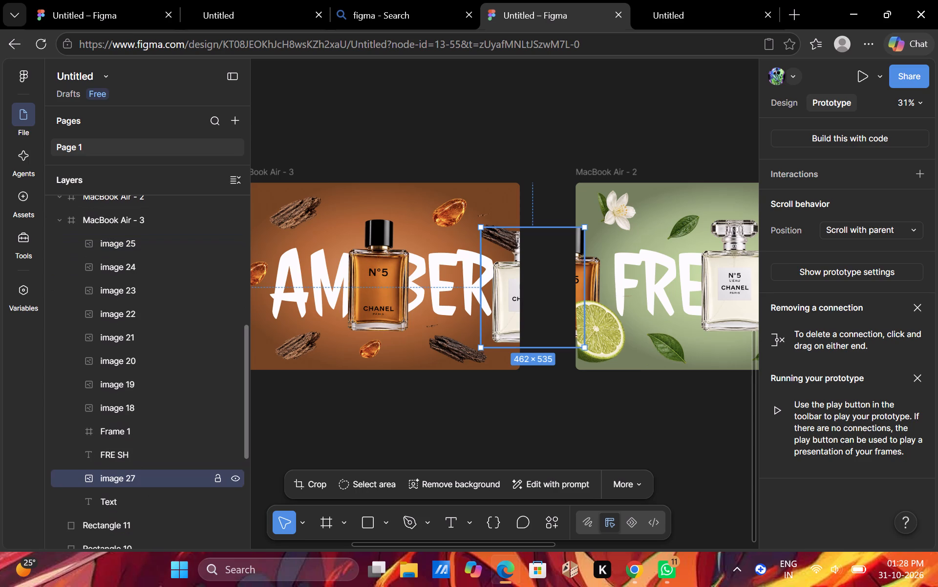
Move the copied clear bottle's layer to the bottom of the MacBook Air - 3 frame, below its Text layer.
drag(135, 487, 168, 309)
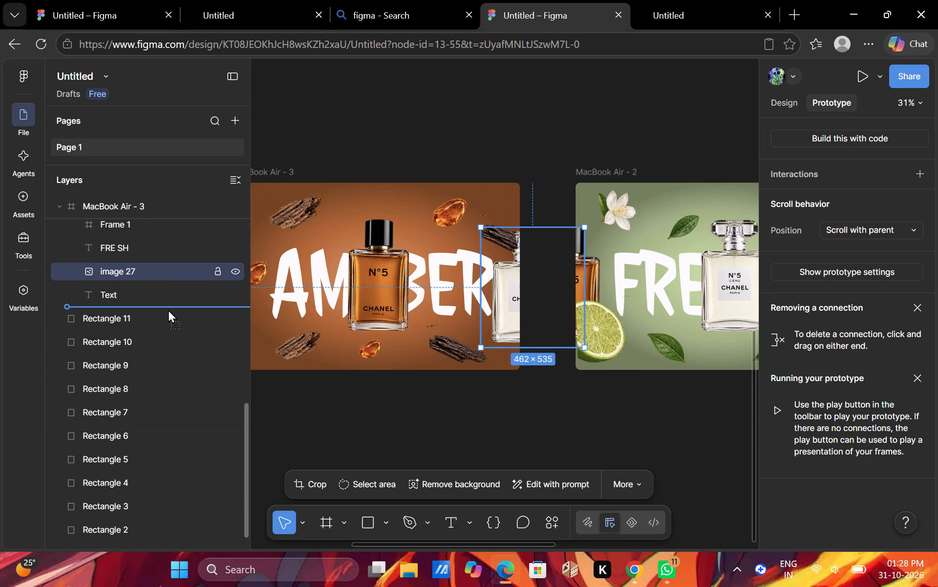
drag(168, 309, 180, 305)
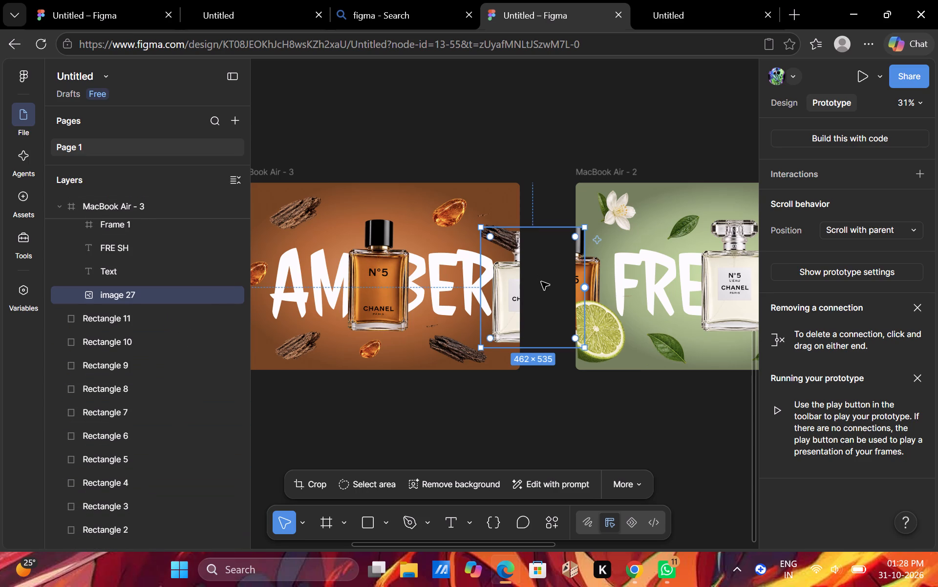
Nudge the clear bottle copy at the Amber frame's right edge up level with the amber bottle, and clear the selection.
drag(551, 297, 553, 303)
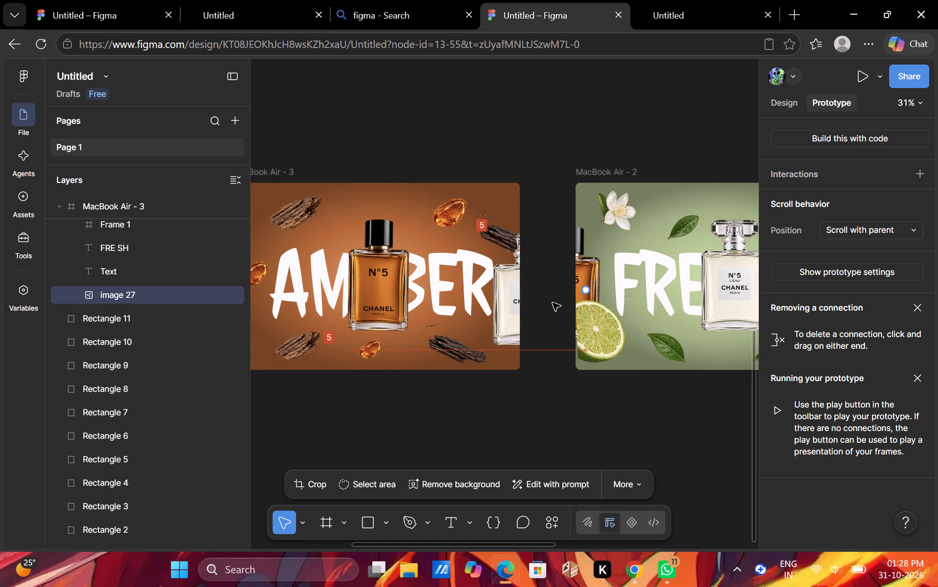
drag(553, 303, 556, 301)
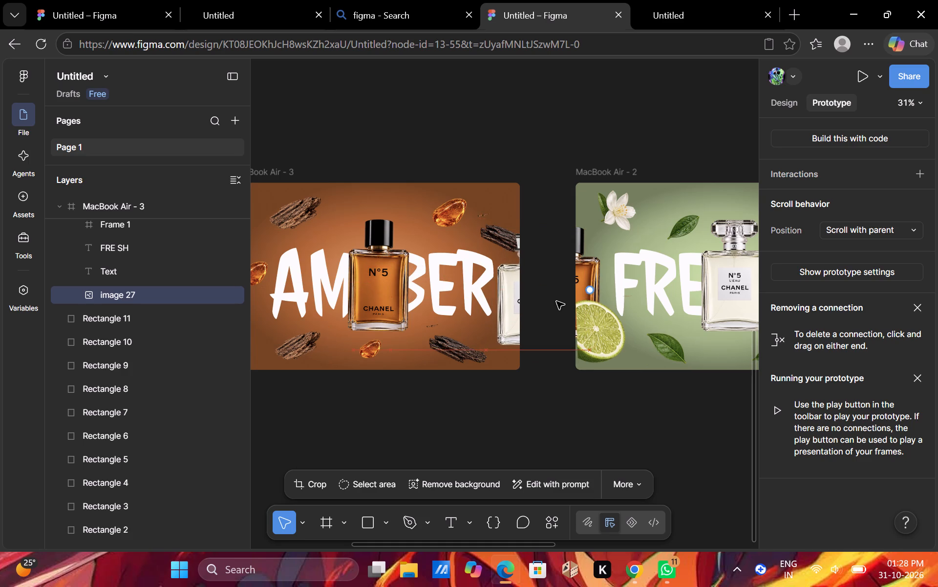
drag(556, 301, 554, 300)
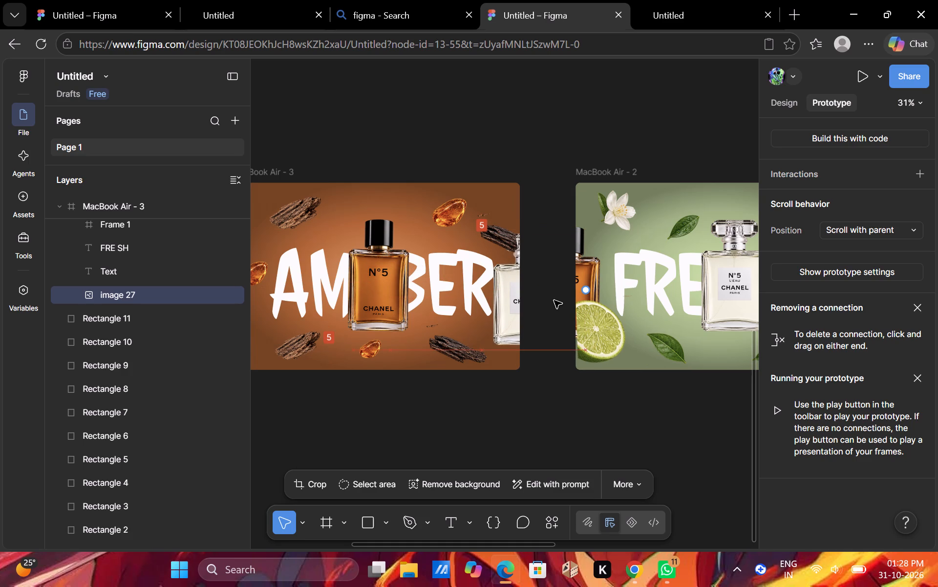
drag(554, 300, 554, 292)
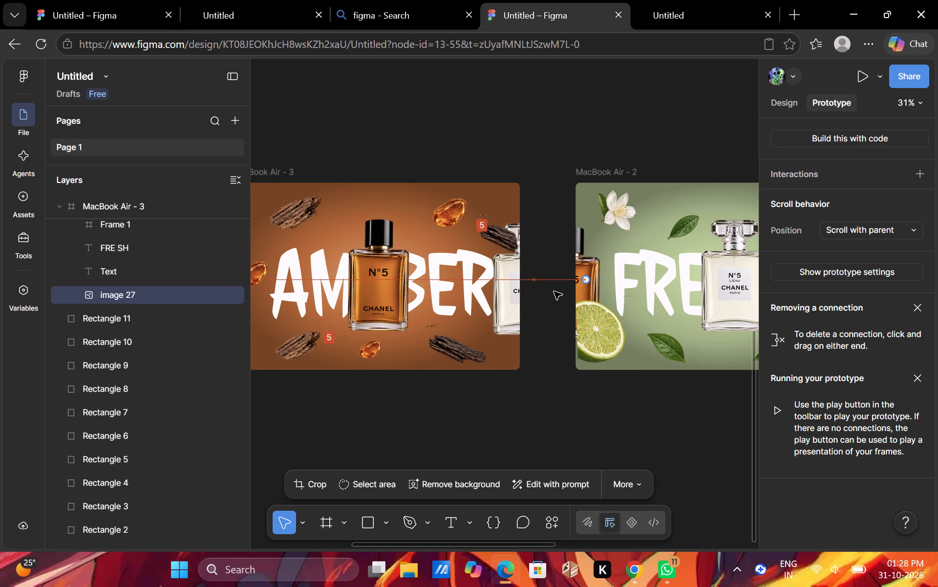
drag(554, 292, 554, 293)
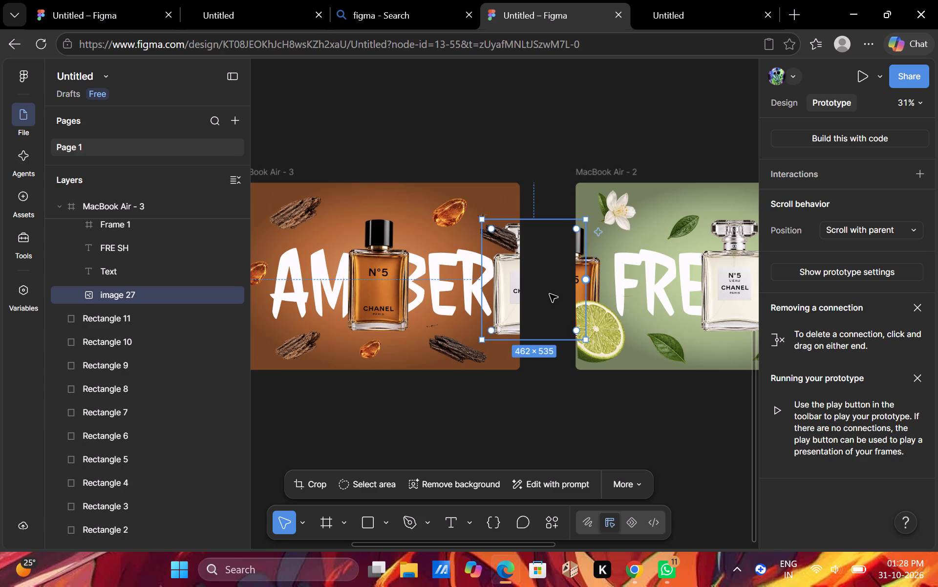
click(550, 294)
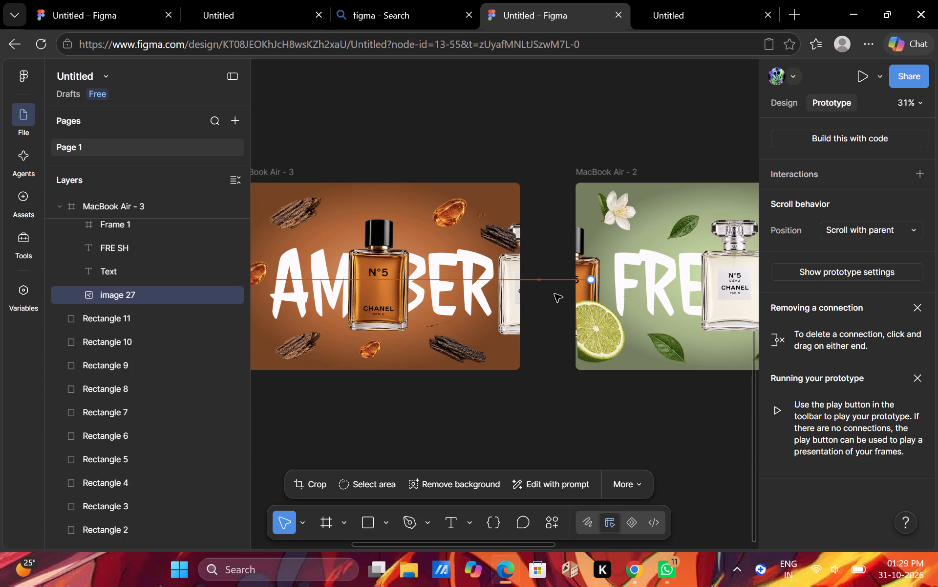
click(626, 406)
Enlarge the Floral frame's flower-wrapped bottle to about 448 × 448 and recentre it in the frame.
scroll(626, 406, left, 3)
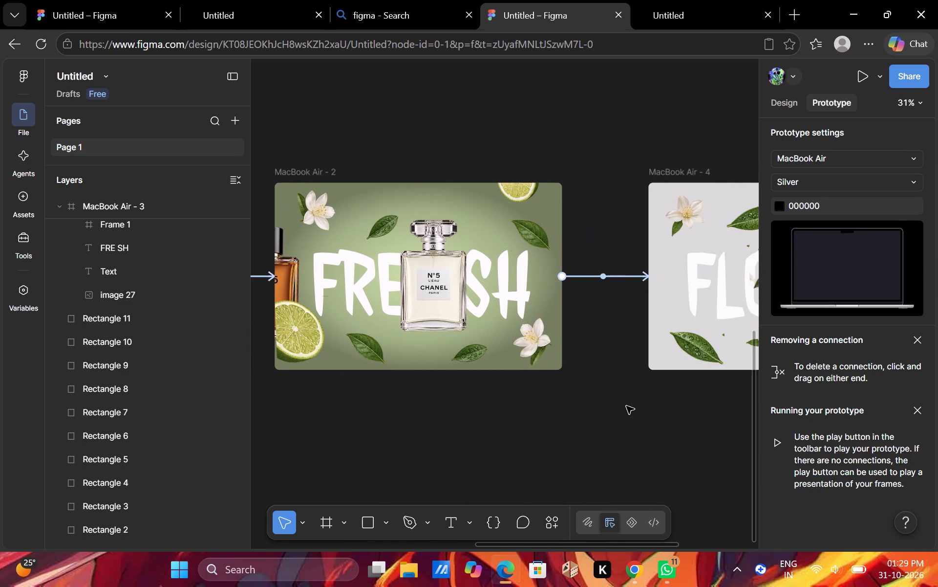
scroll(626, 406, left, 3)
click(389, 435)
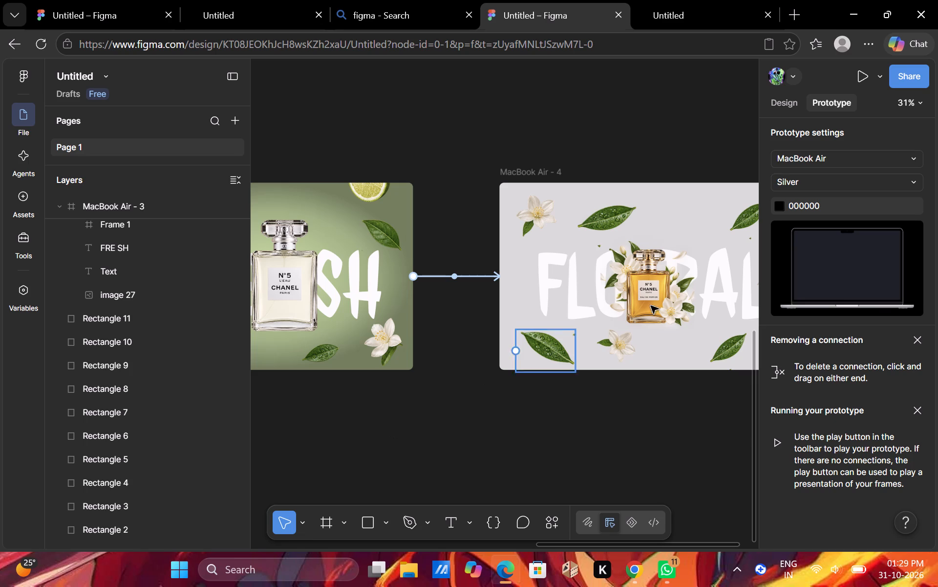
click(659, 301)
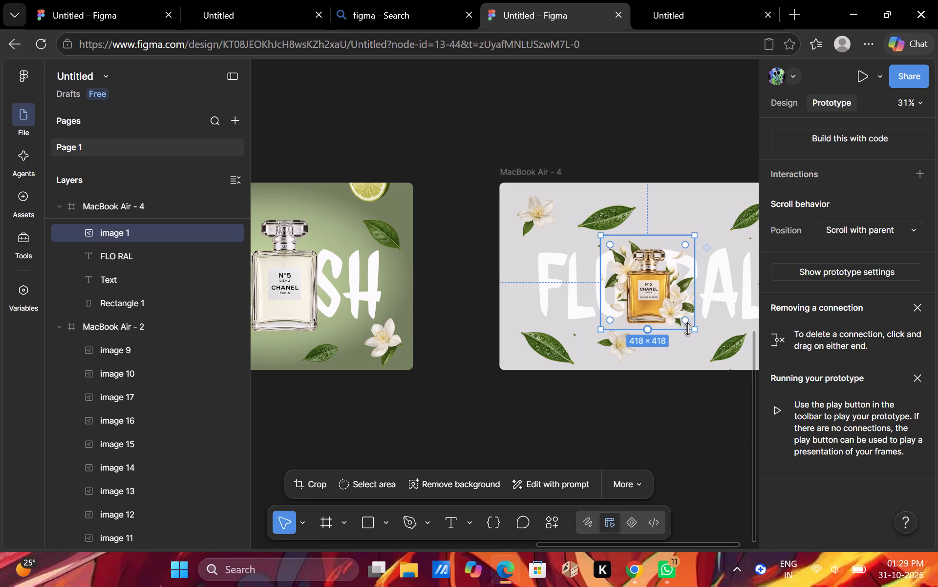
drag(691, 328, 702, 332)
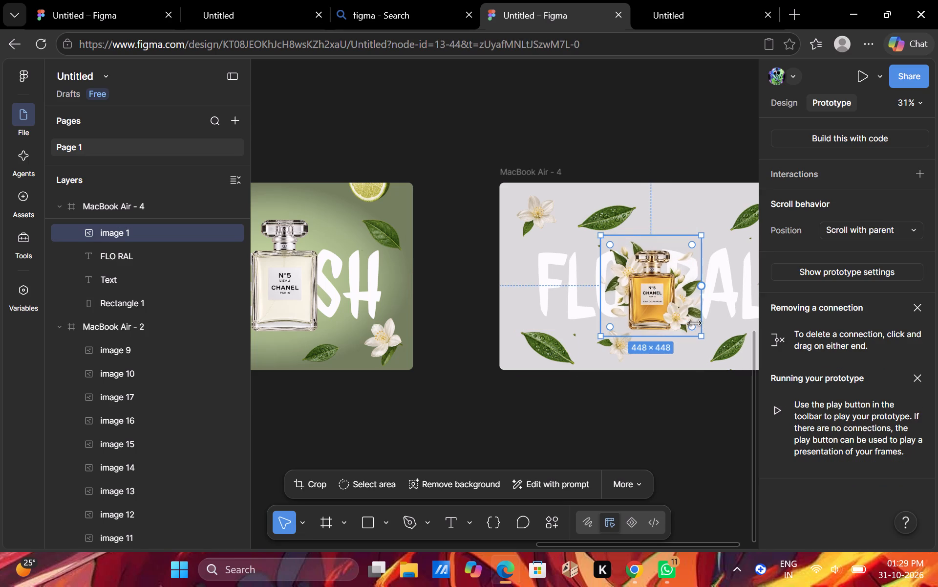
drag(658, 303, 655, 295)
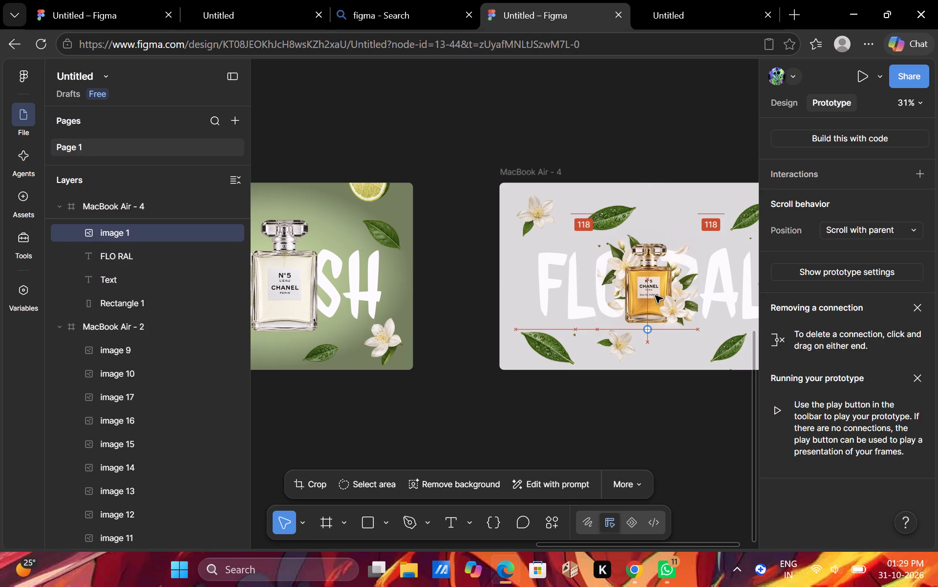
drag(655, 295, 654, 293)
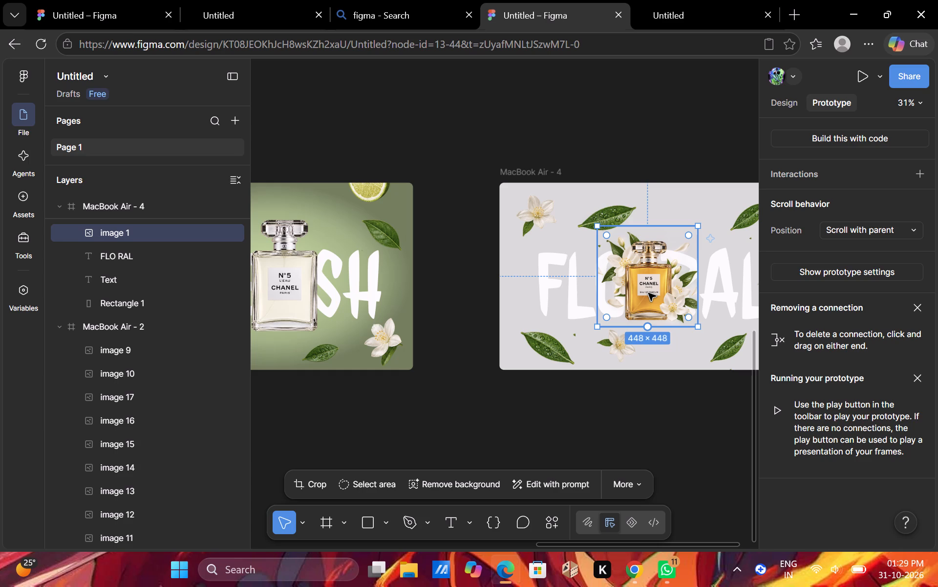
Duplicate the Floral frame's bottle and place the copy across the right edge of the Fresh frame.
key(ctrl+d)
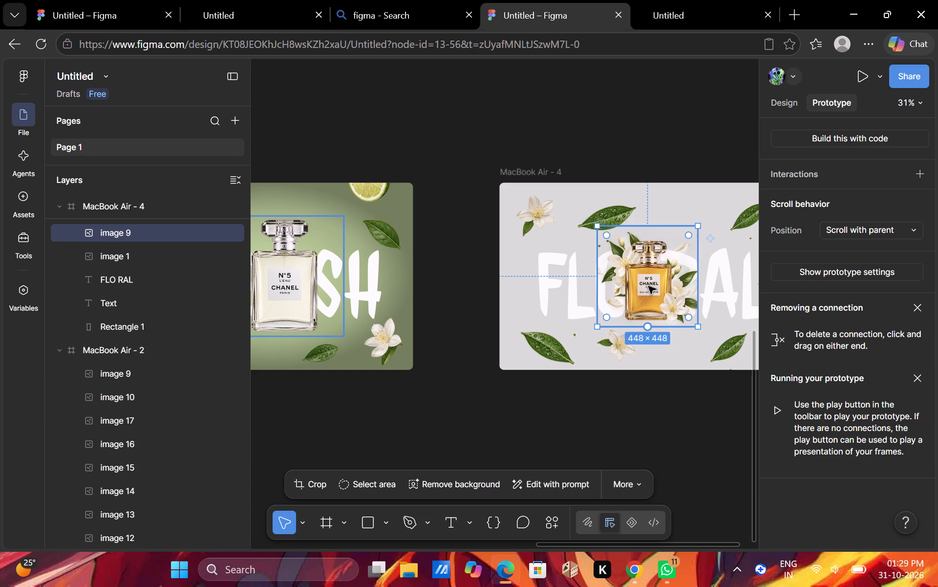
drag(648, 286, 396, 289)
Move the copied floral bottle's layer to the bottom of the MacBook Air - 2 frame, below image 26.
drag(166, 352, 201, 282)
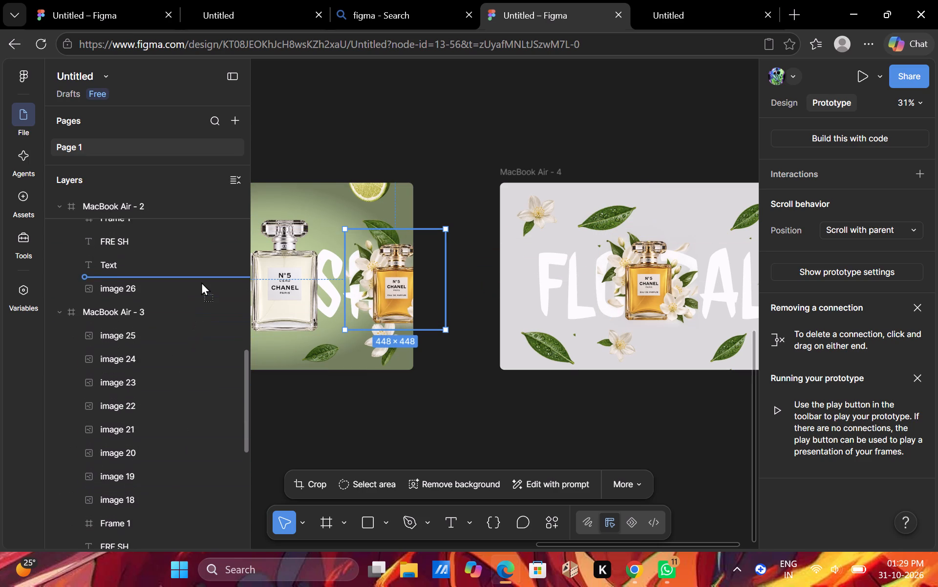
drag(201, 282, 267, 310)
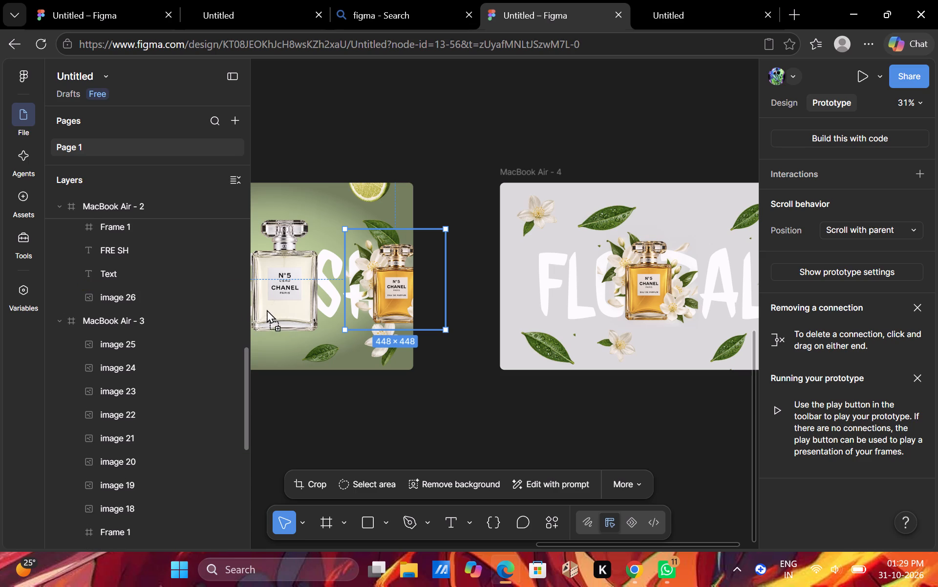
drag(267, 310, 218, 306)
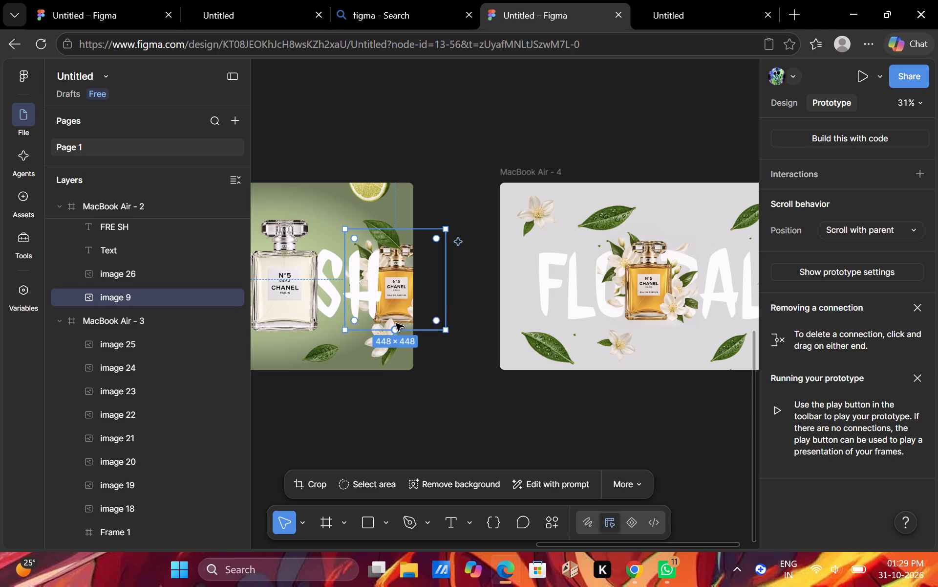
Shift the floral bottle copy further right so the Fresh frame's right edge crops about half the bottle, and clear the selection.
drag(402, 291, 416, 294)
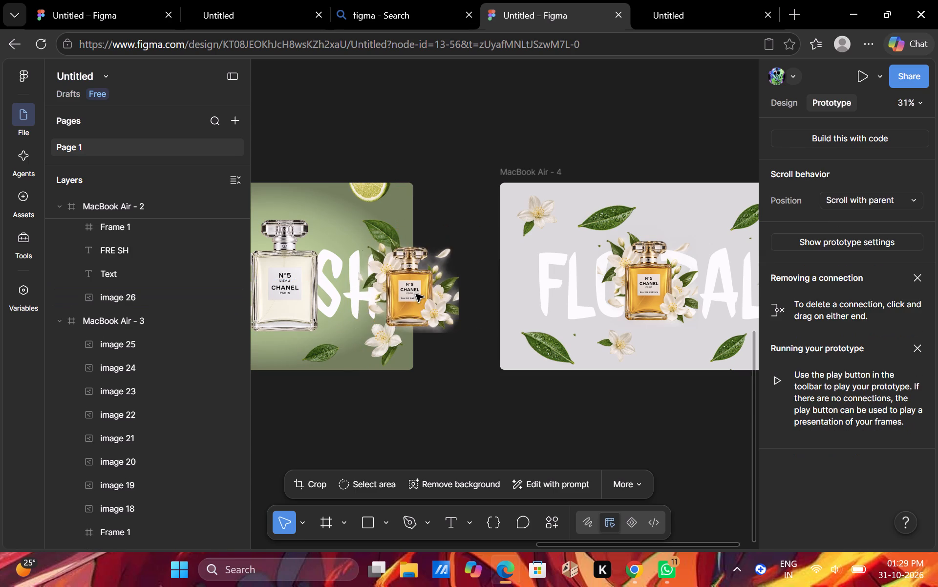
drag(416, 294, 412, 289)
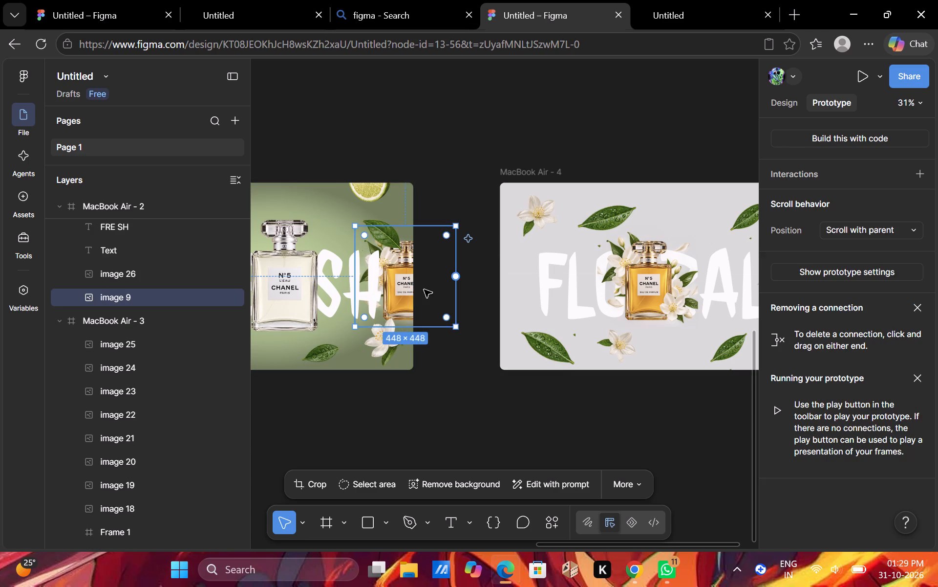
drag(428, 290, 444, 292)
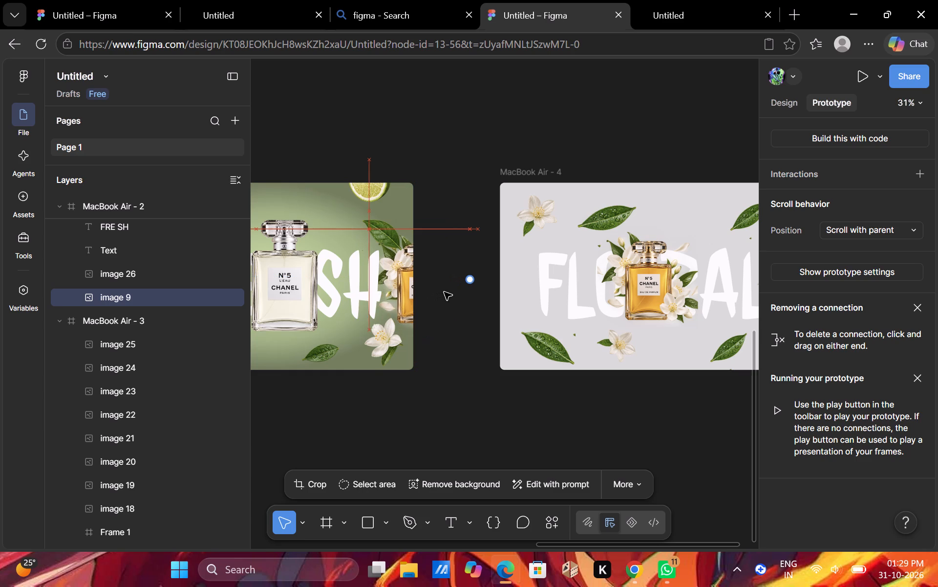
drag(444, 292, 445, 292)
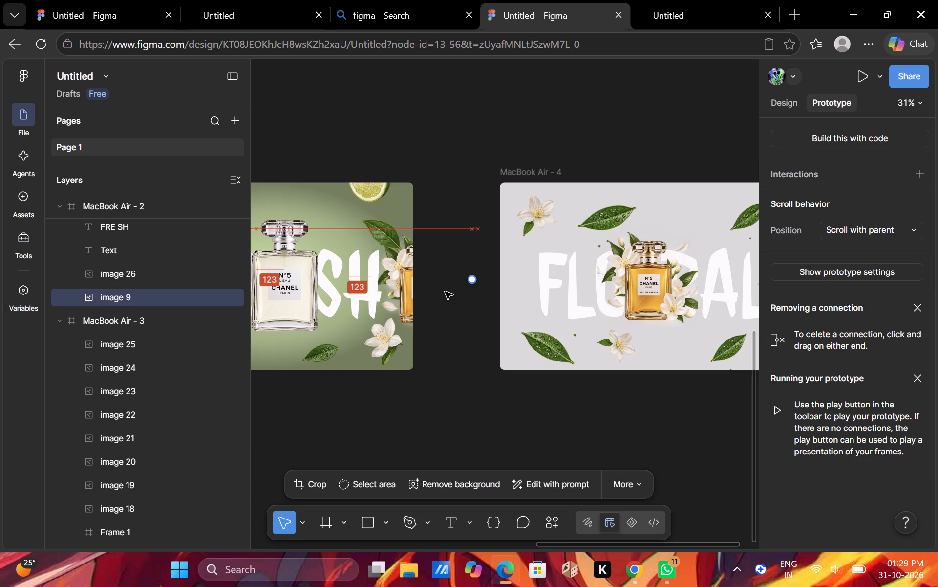
drag(445, 292, 447, 292)
drag(447, 292, 447, 293)
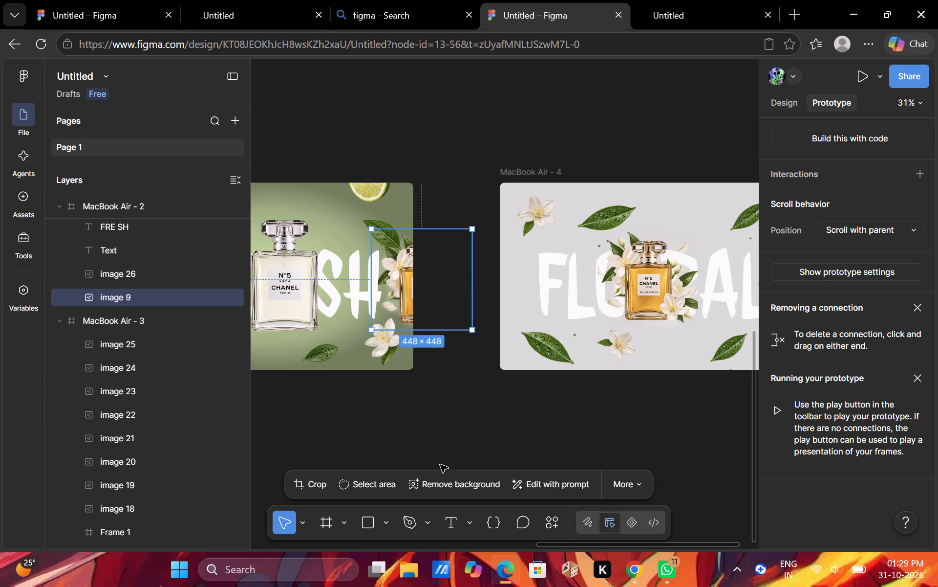
click(444, 454)
Duplicate the Fresh frame's clear bottle and place the copy across the Floral frame's left edge, level with the floral bottle.
scroll(444, 454, left, 1)
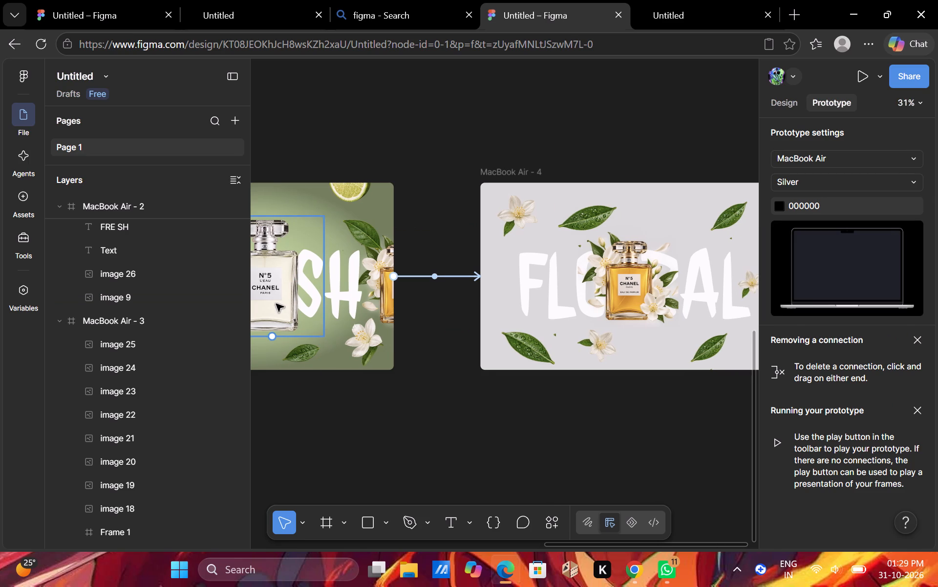
click(276, 304)
key(ctrl+d)
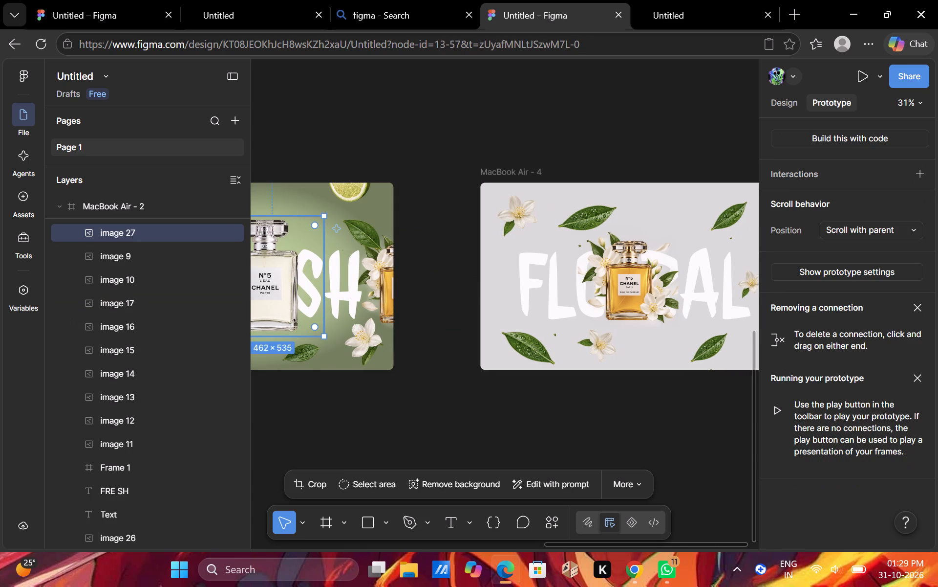
drag(263, 274, 498, 282)
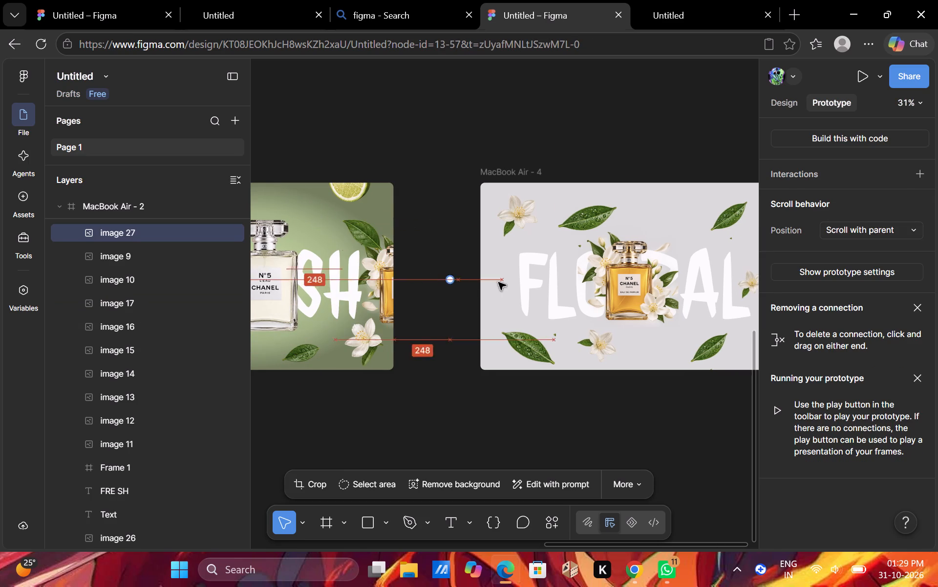
drag(498, 282, 506, 272)
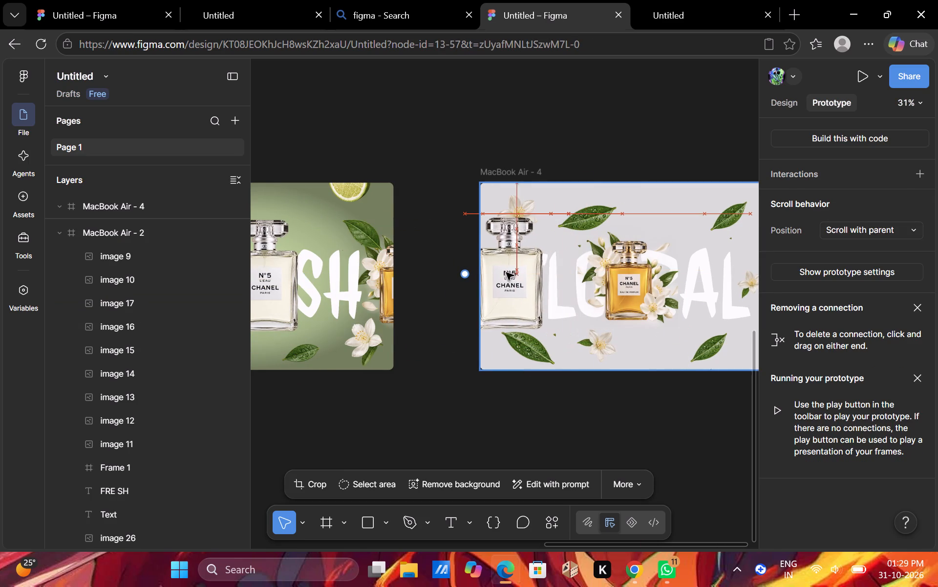
drag(506, 272, 484, 275)
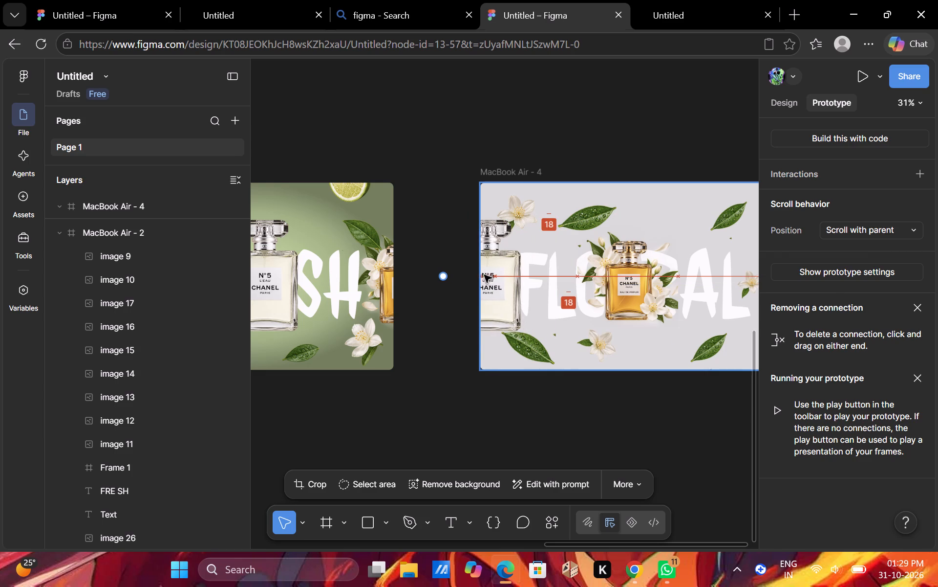
drag(484, 275, 481, 276)
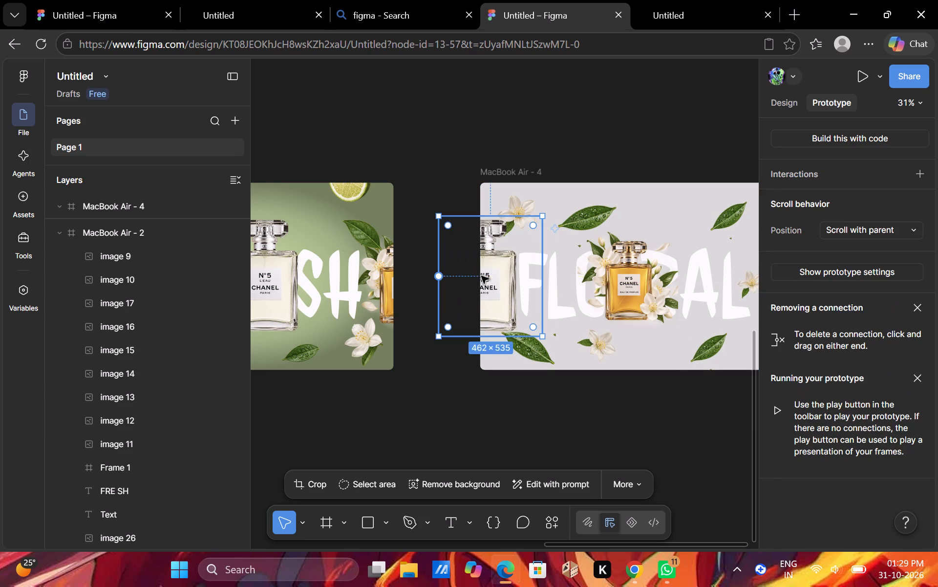
Move the copied clear bottle's layer, image 27, down the MacBook Air - 4 frame to sit below Text and directly above Rectangle 1.
scroll(114, 349, down, 6)
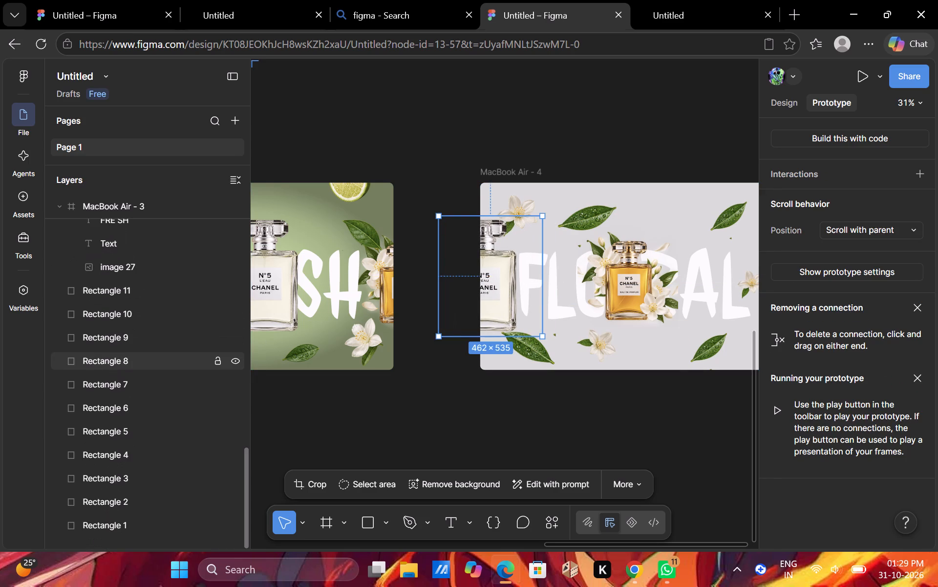
scroll(114, 349, down, 1)
scroll(128, 292, up, 7)
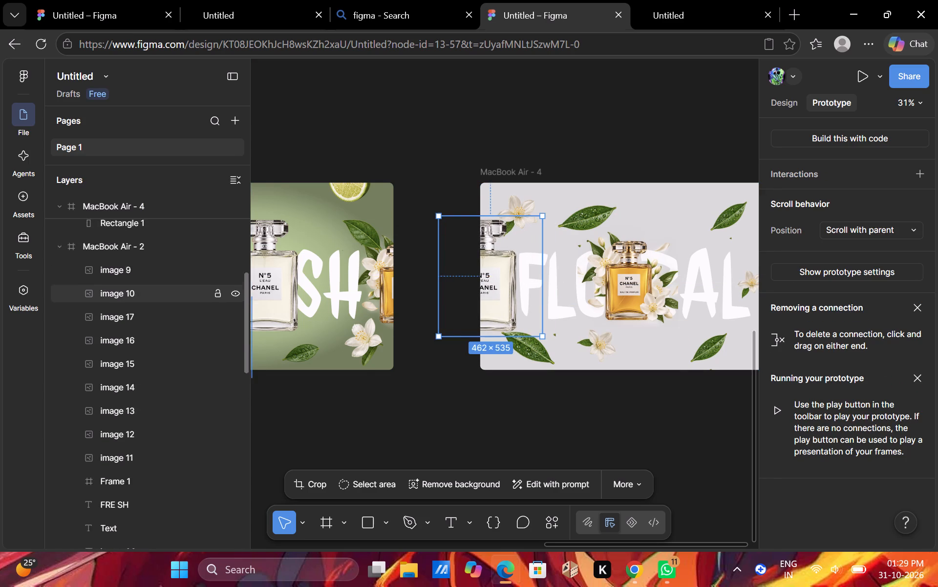
scroll(128, 292, up, 3)
drag(139, 232, 143, 247)
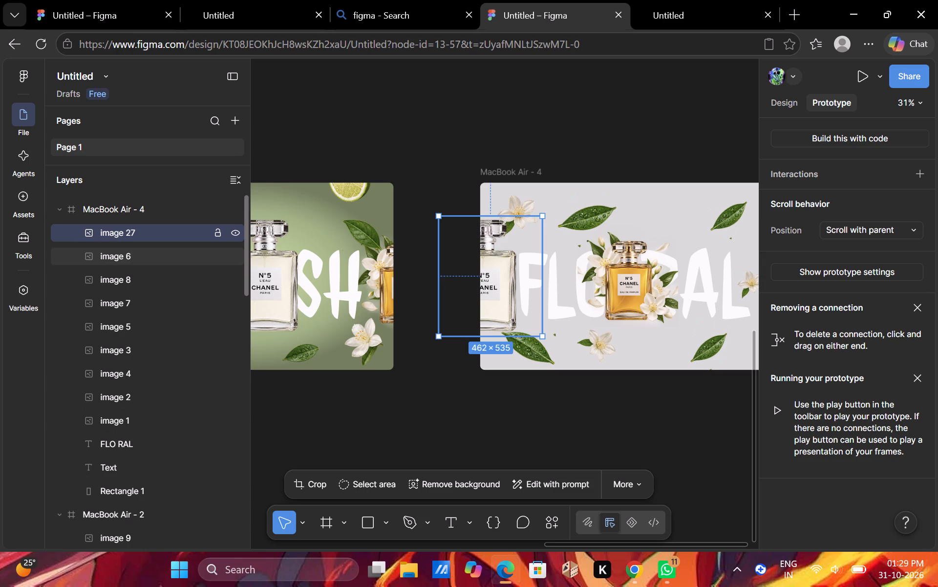
drag(143, 247, 175, 354)
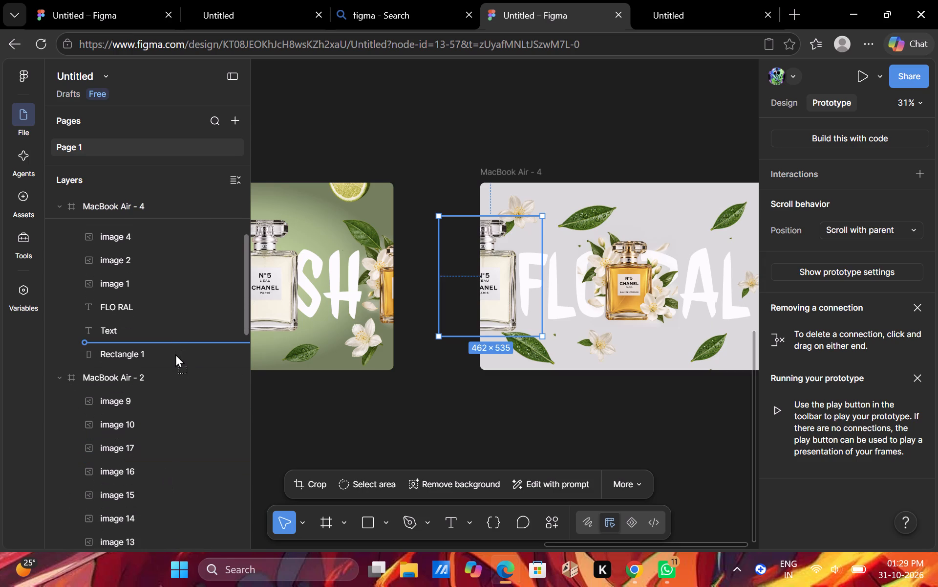
drag(175, 354, 217, 359)
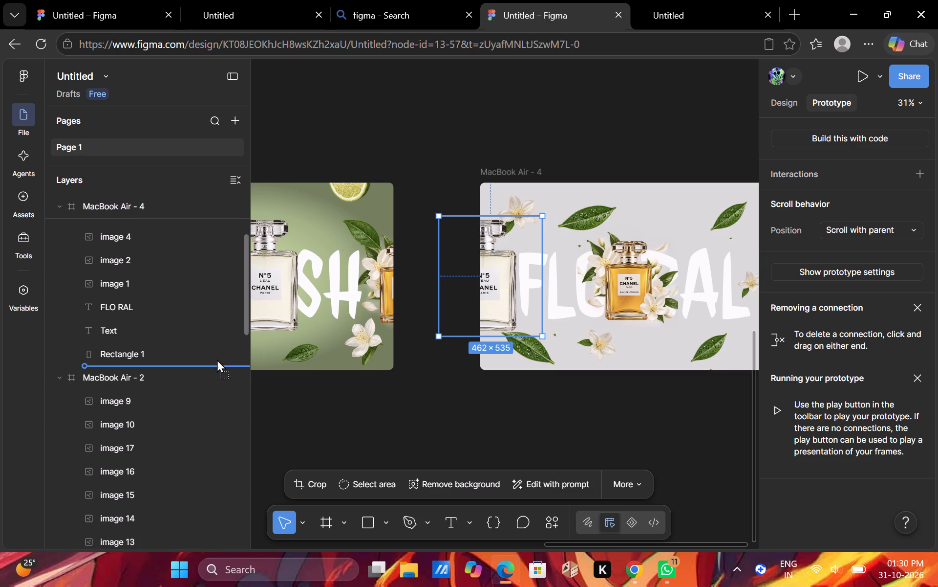
drag(217, 359, 216, 361)
click(461, 300)
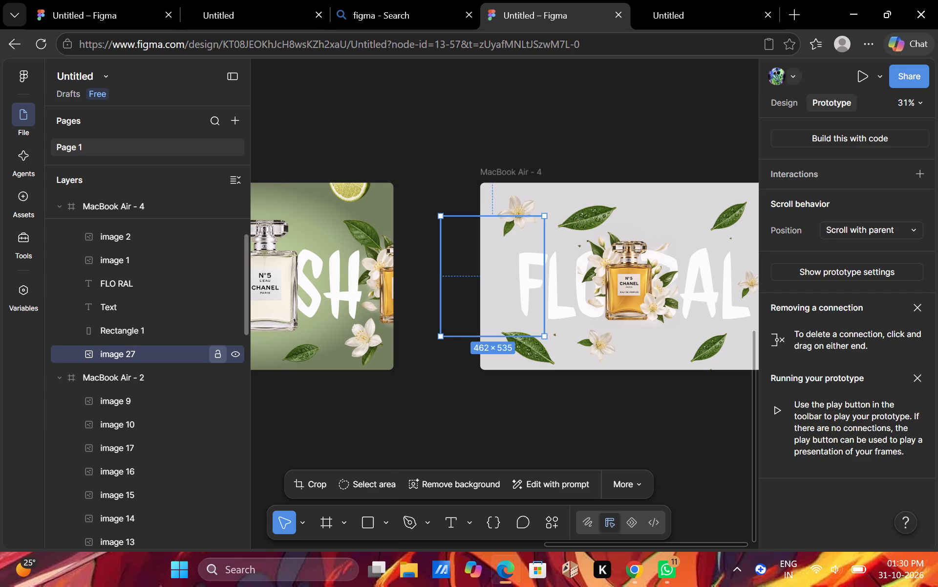
drag(210, 350, 217, 353)
click(217, 353)
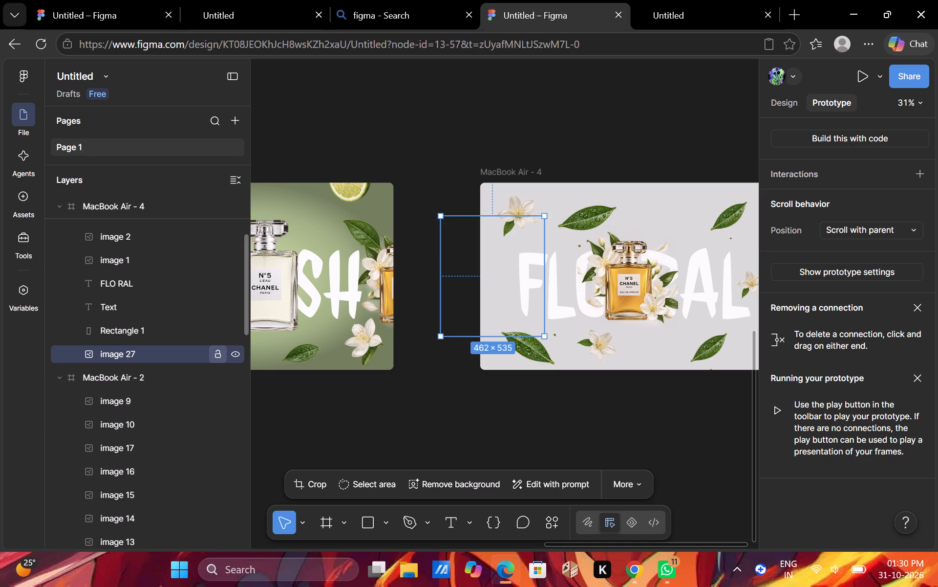
drag(198, 353, 199, 334)
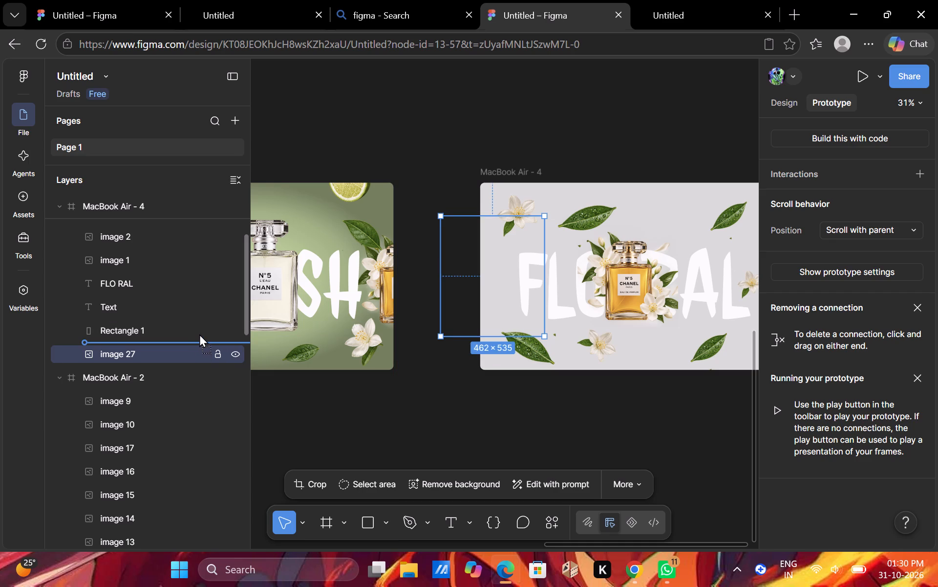
drag(199, 334, 198, 327)
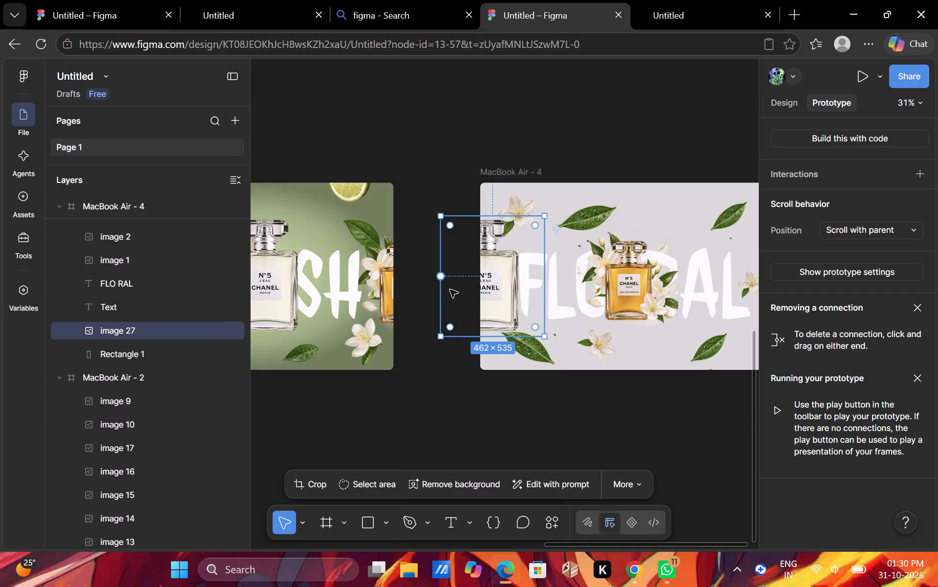
Shift the clear bottle copy further left across the Floral frame's left edge, shrink it to about 433 × 503, and clear the selection.
drag(450, 293, 437, 293)
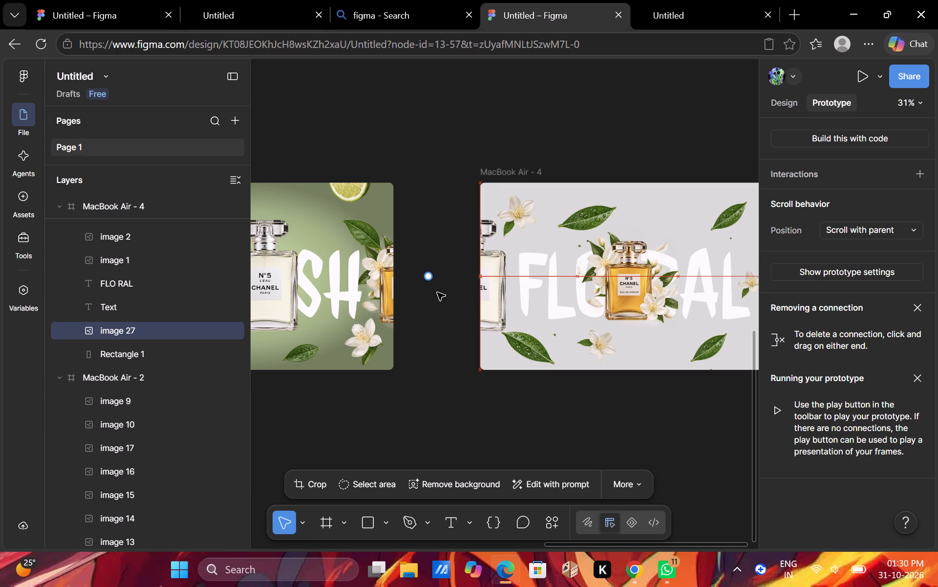
drag(437, 293, 440, 296)
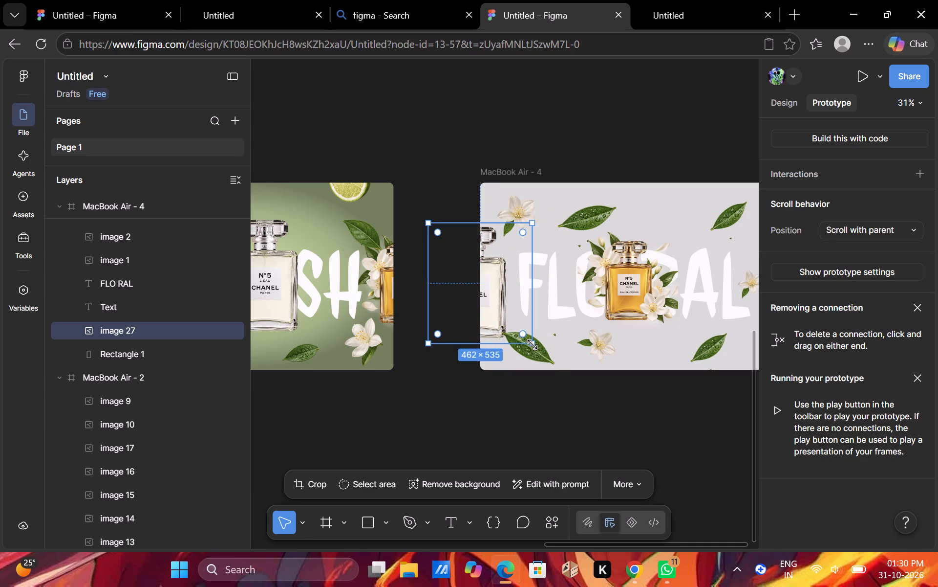
drag(532, 345, 523, 335)
click(456, 292)
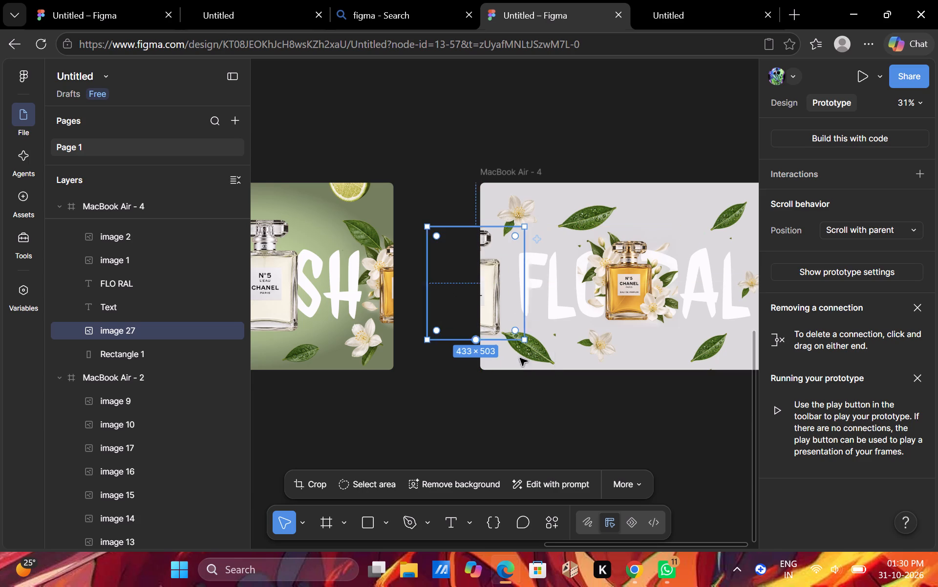
click(637, 437)
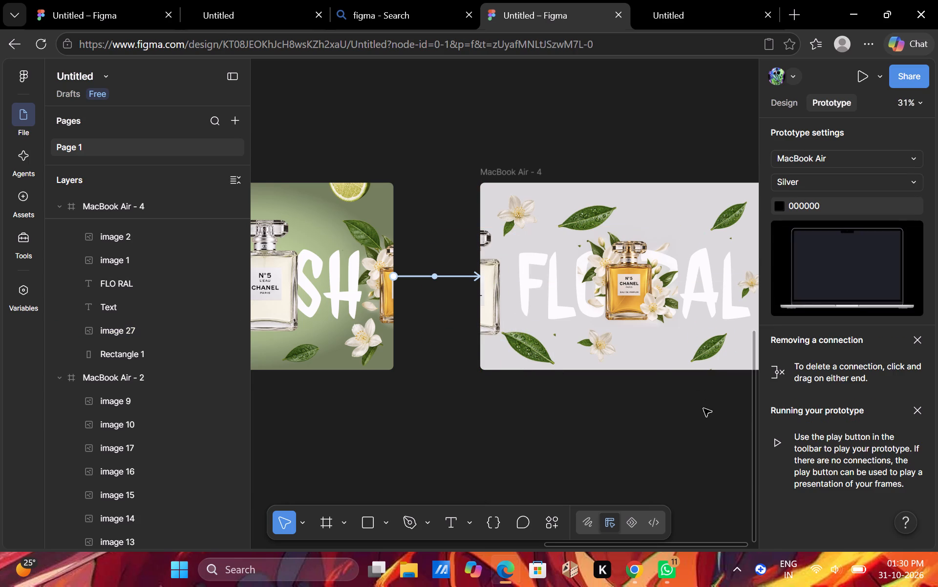
Play the prototype and run through the Amber, Fresh and Floral frames, replaying the Fresh–Floral transition to check the edge bottles.
click(863, 79)
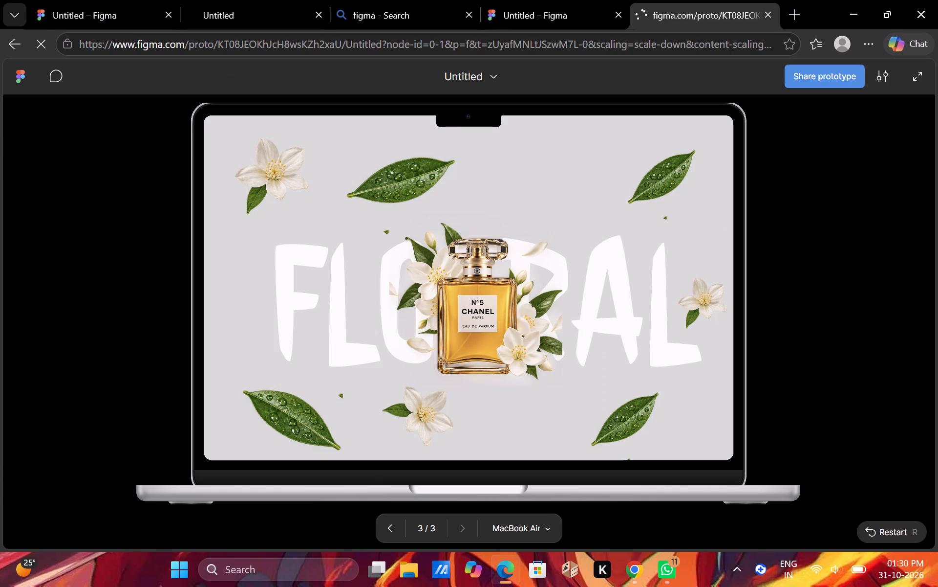
key(Right)
key(Left)
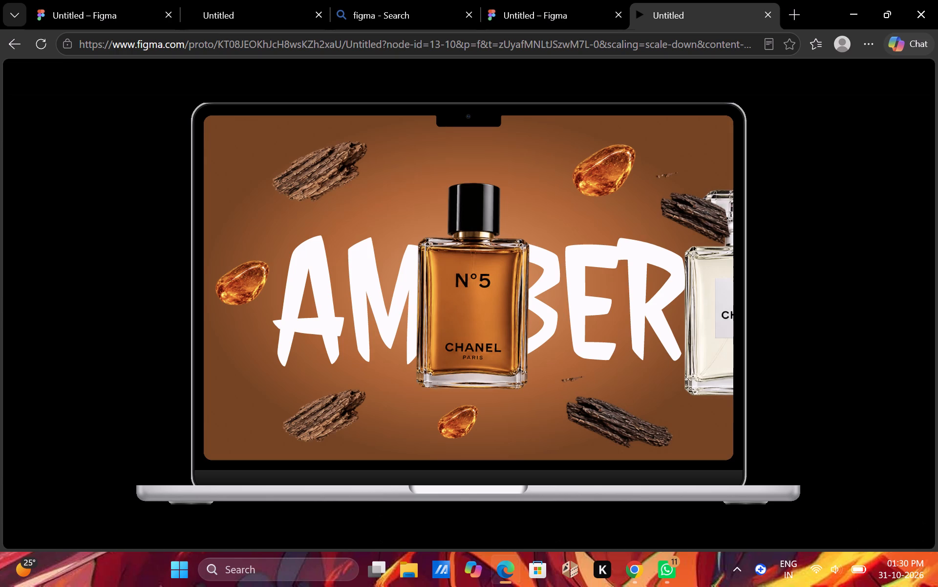
key(Right)
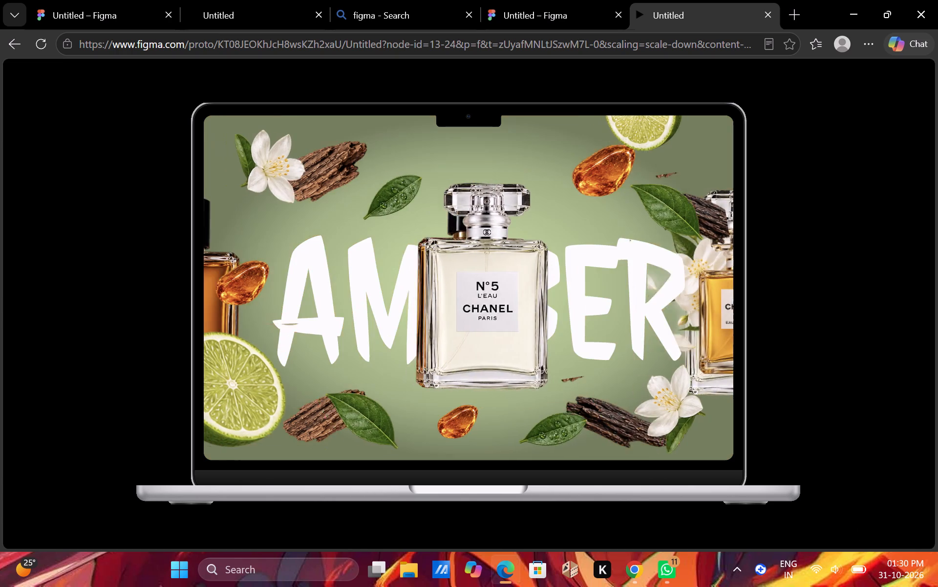
key(Right)
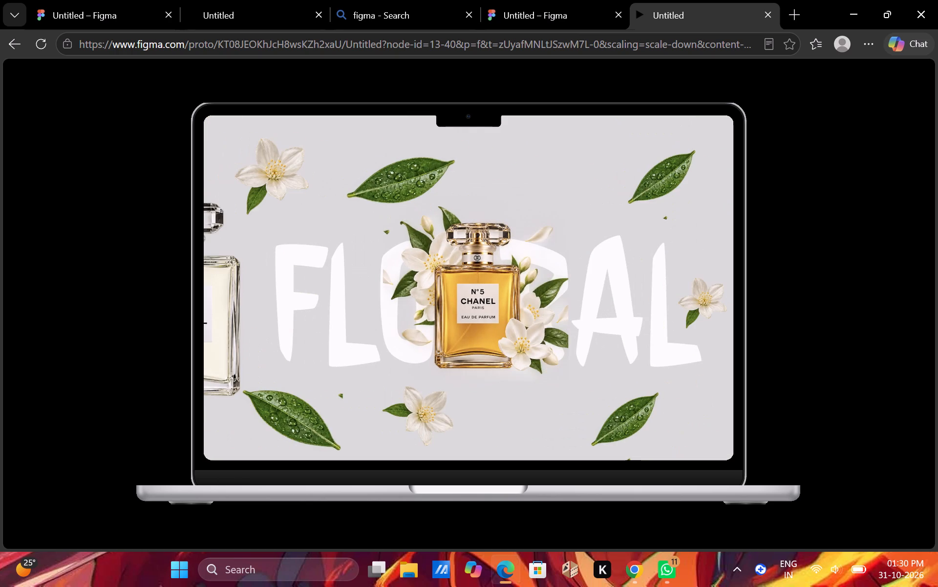
key(Left)
key(Left)
key(Right)
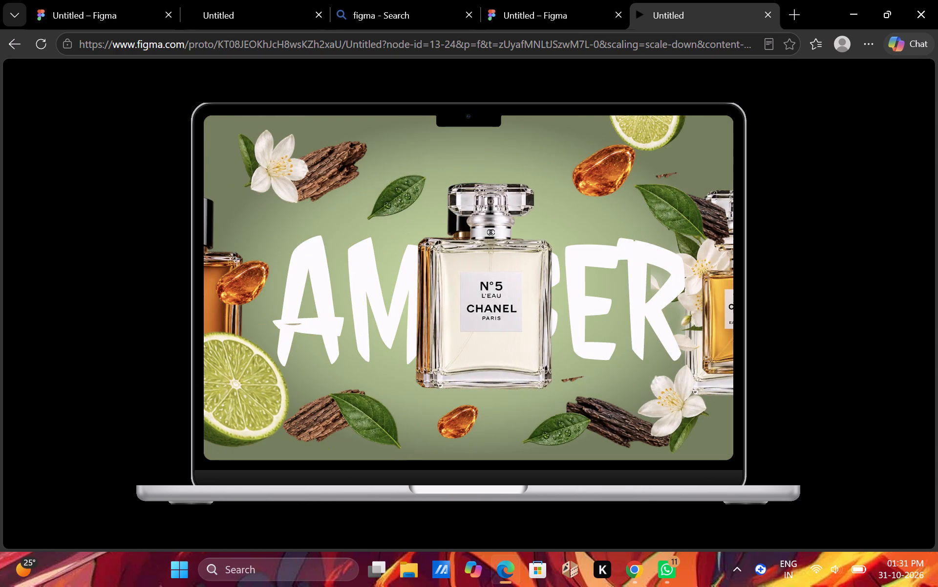
key(Right)
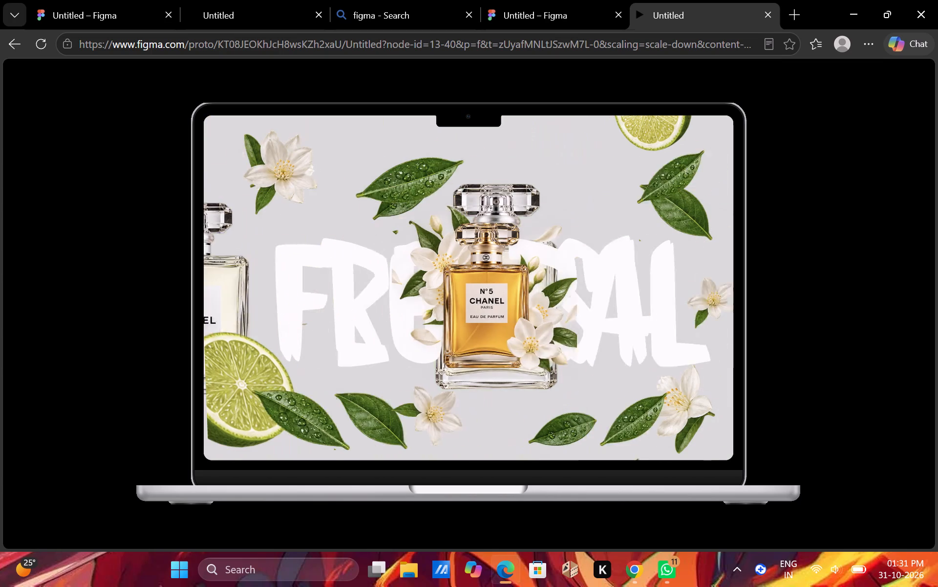
key(Left)
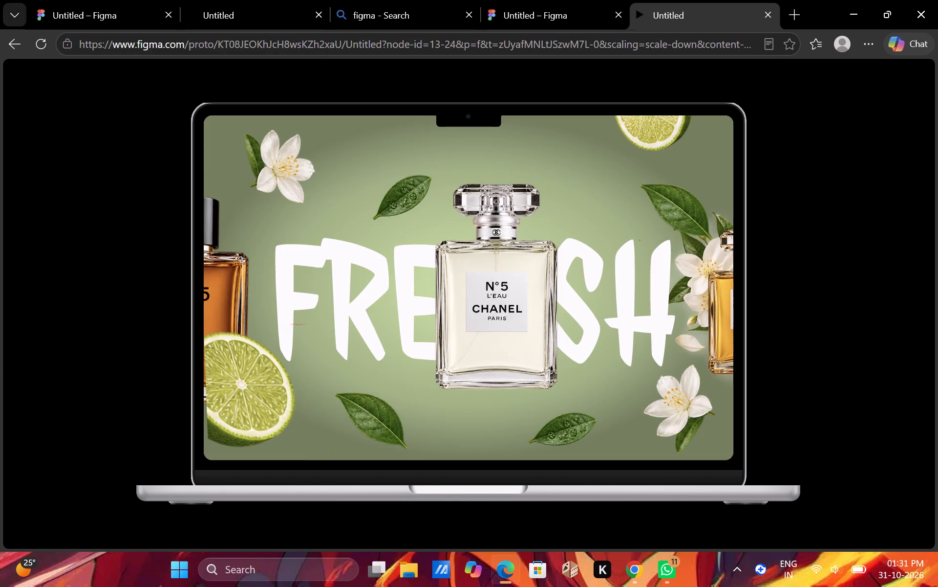
key(Right)
key(Right)
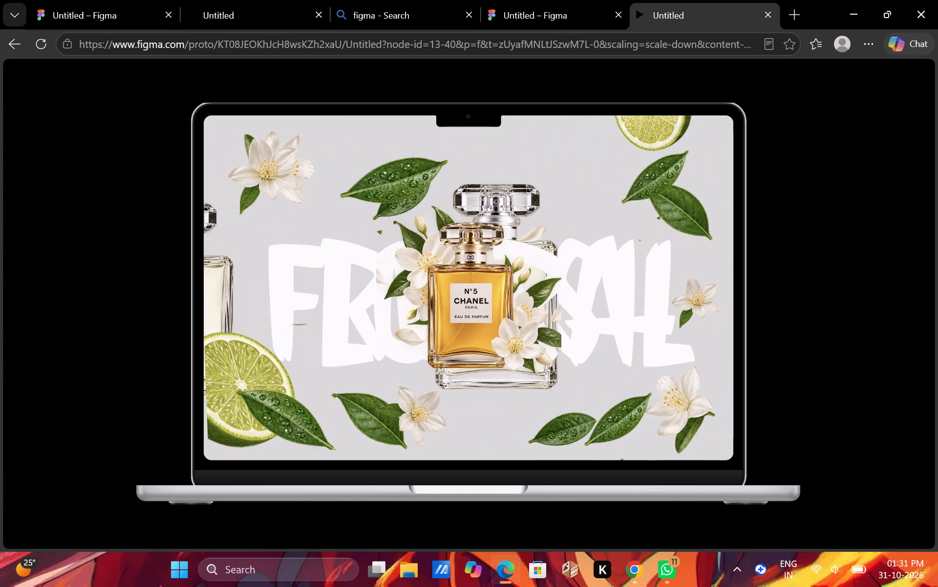
Return to the Amber frame, replay the Amber–Fresh transition several times, and continue to Floral to check the bottles' movement.
key(Left)
key(Left)
key(Left)
key(Left)
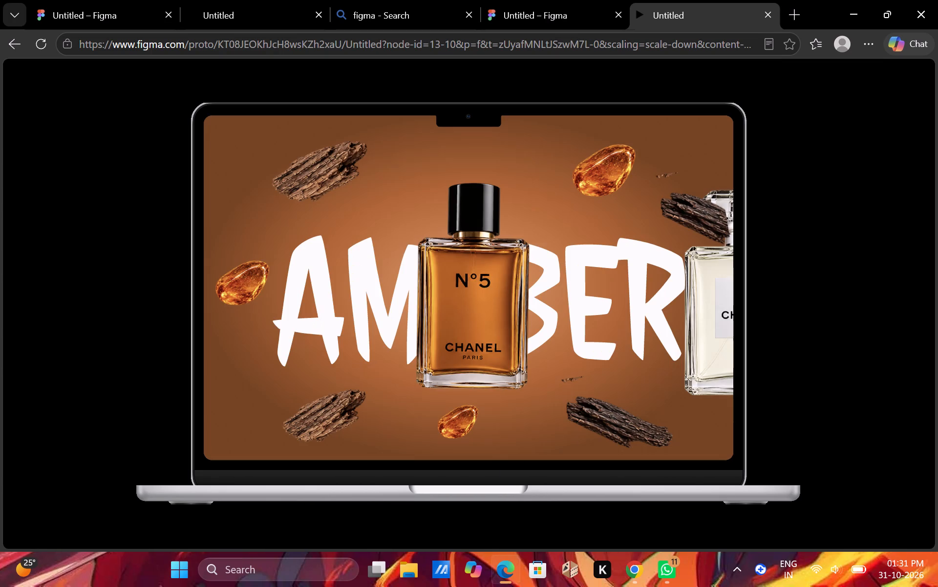
key(Right)
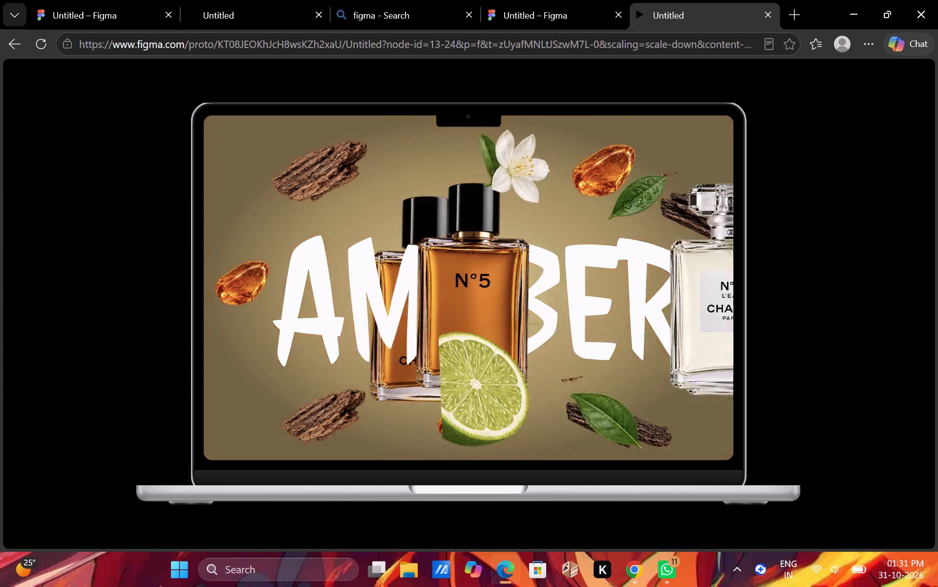
key(Left)
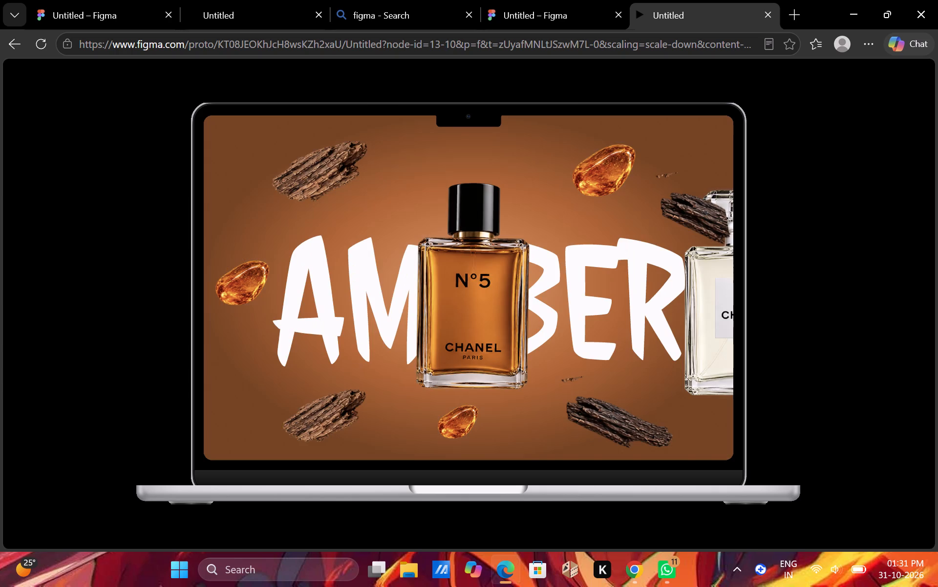
key(Right)
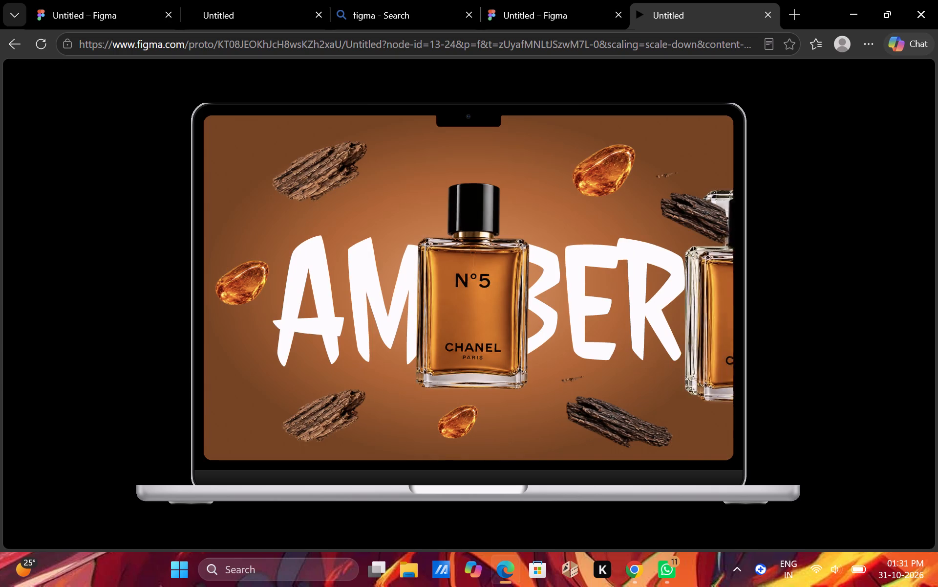
key(Left)
key(Right)
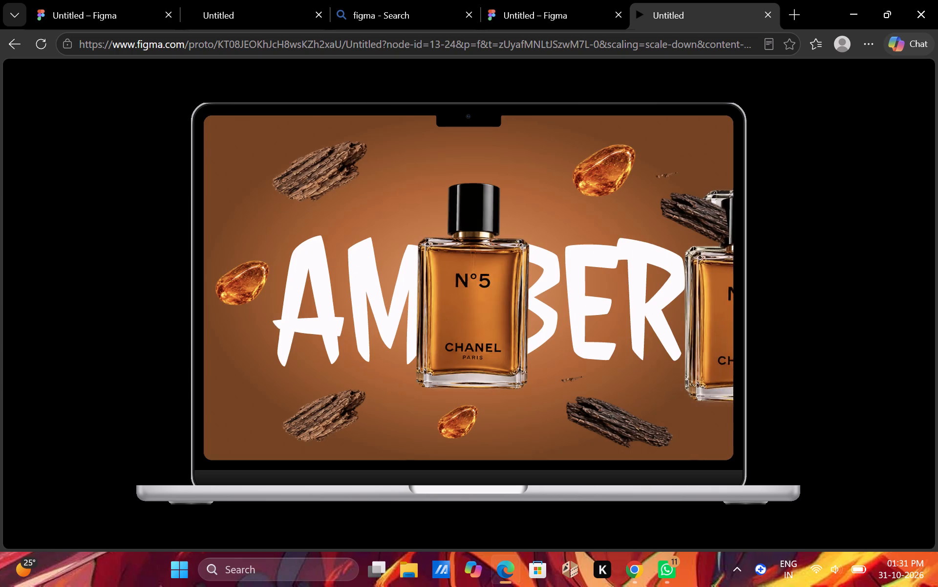
key(Down)
key(Left)
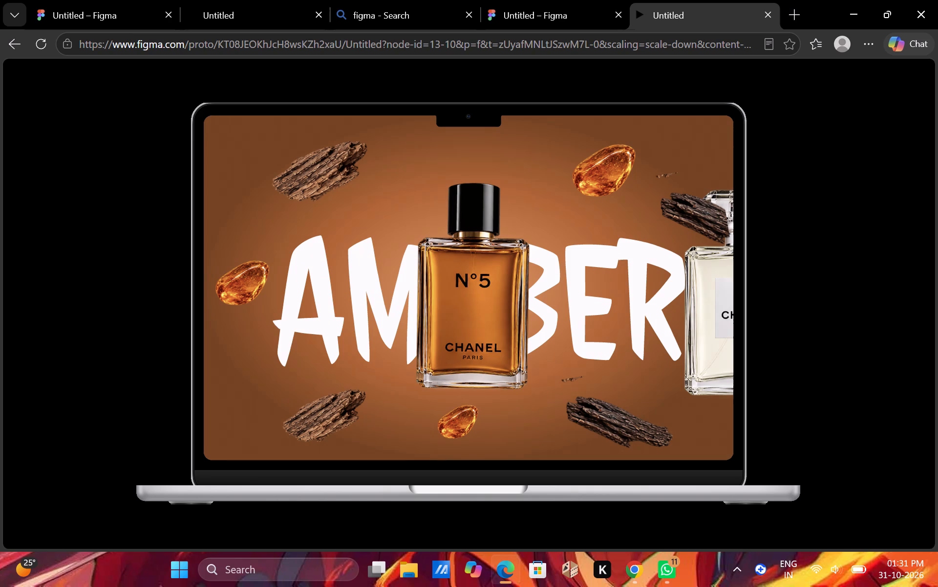
key(Right)
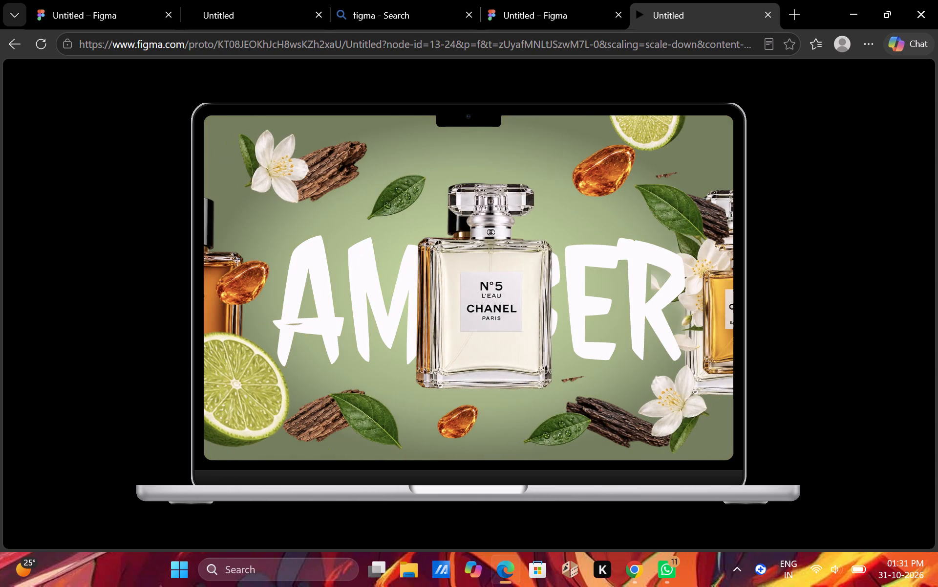
key(Right)
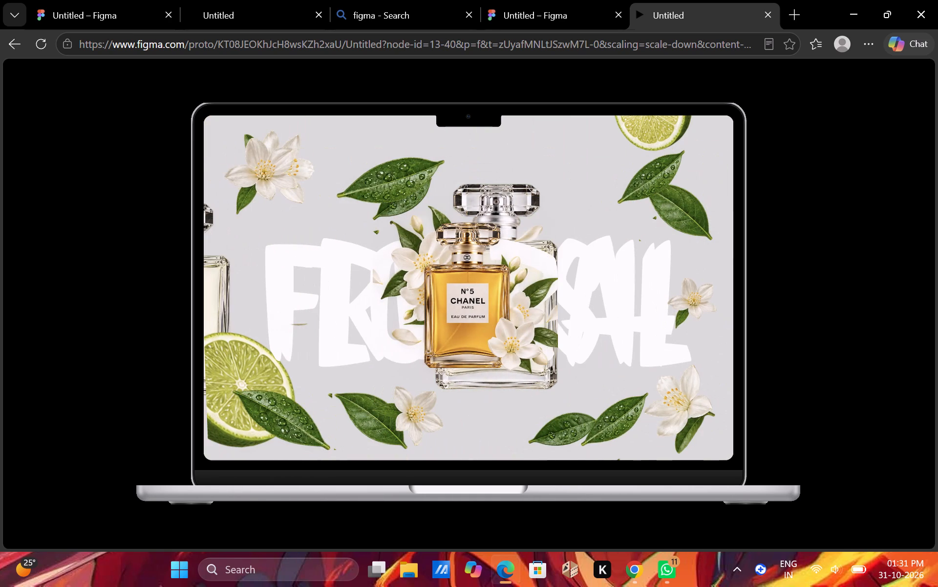
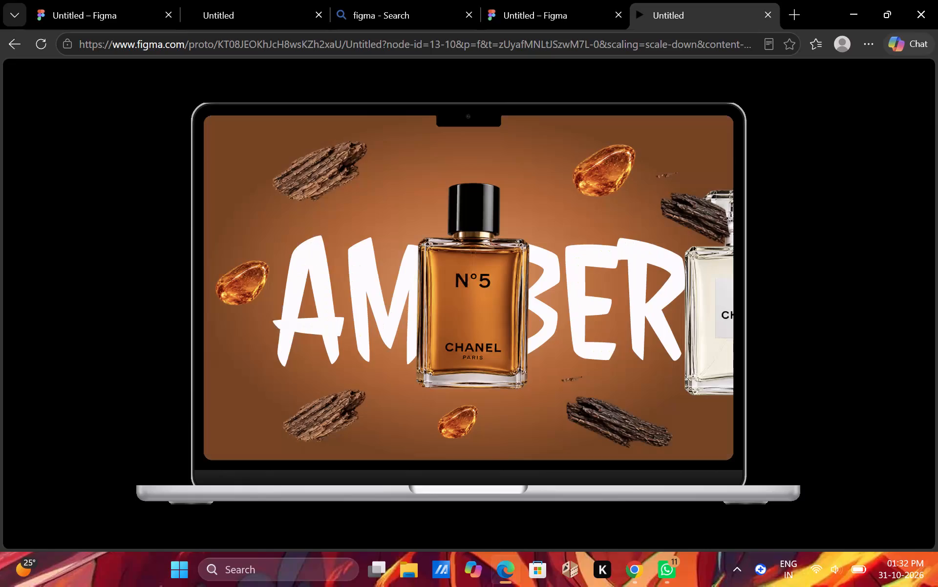
Replay the Amber, Fresh and Floral transitions back and forth to check the edge bottles' movement, ending on Floral, and close the preview.
key(Left)
key(Left)
key(Right)
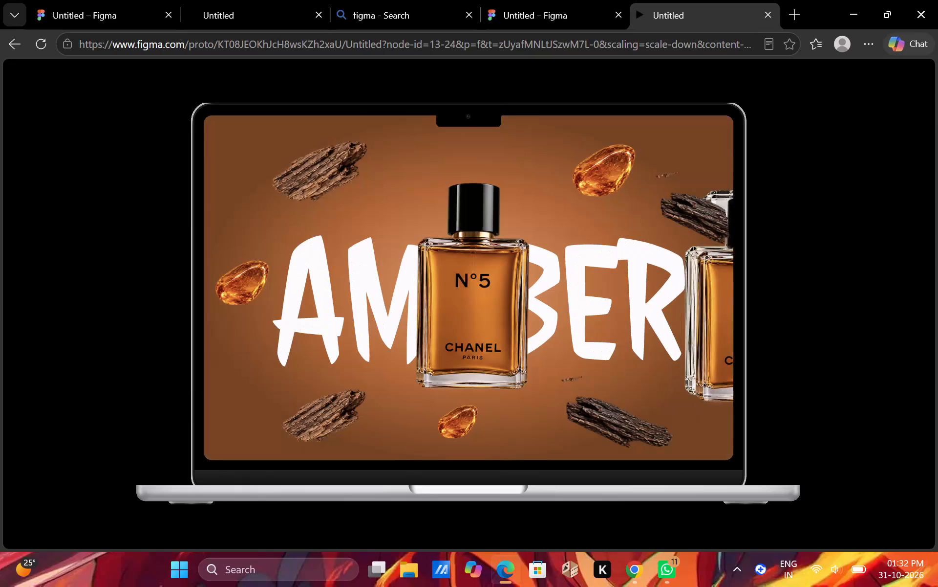
key(Right)
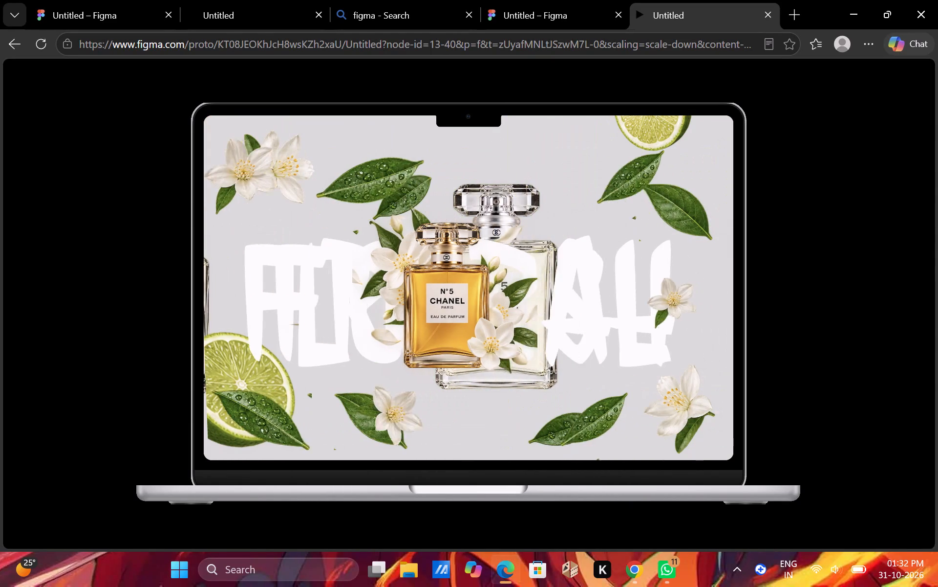
key(Right)
key(Right)
key(Left)
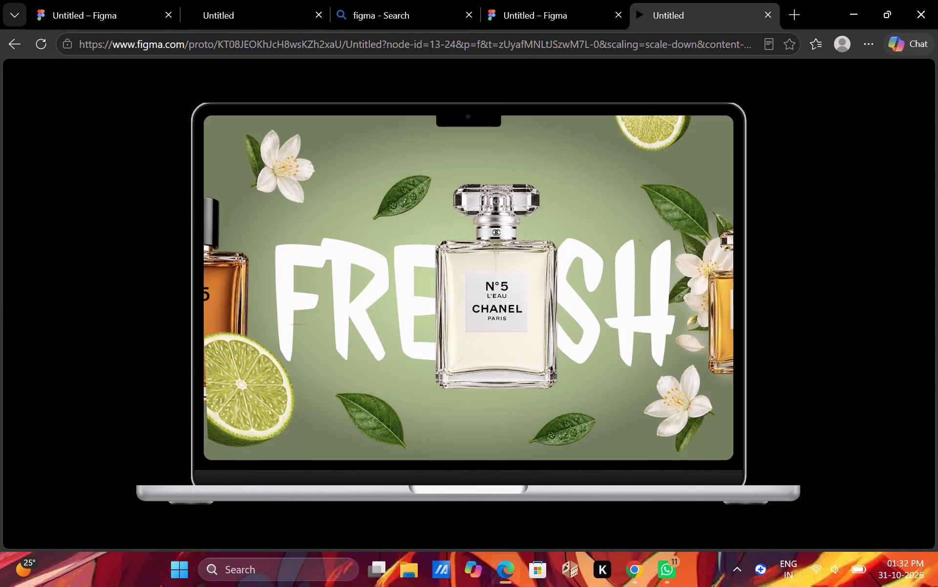
key(Left)
key(Left)
key(Right)
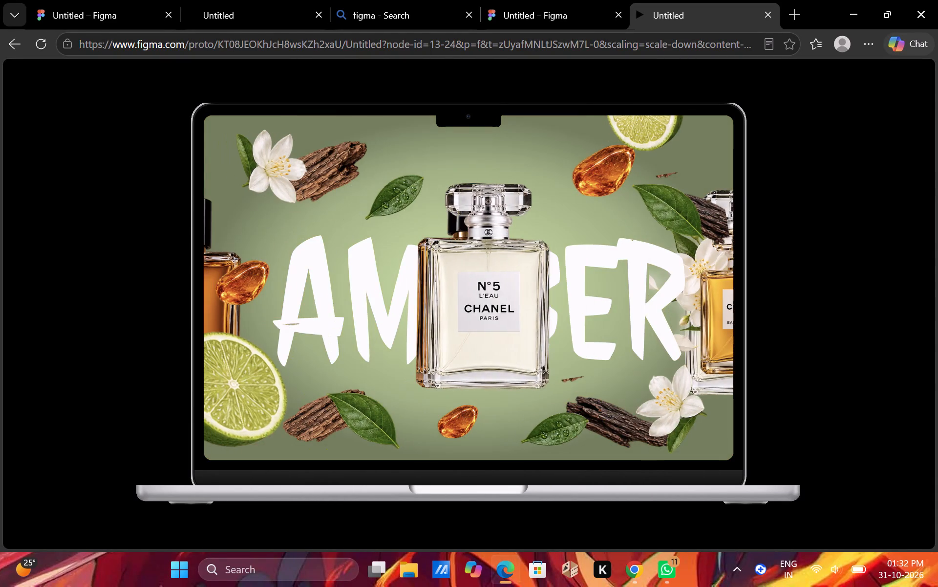
key(Right)
key(Left)
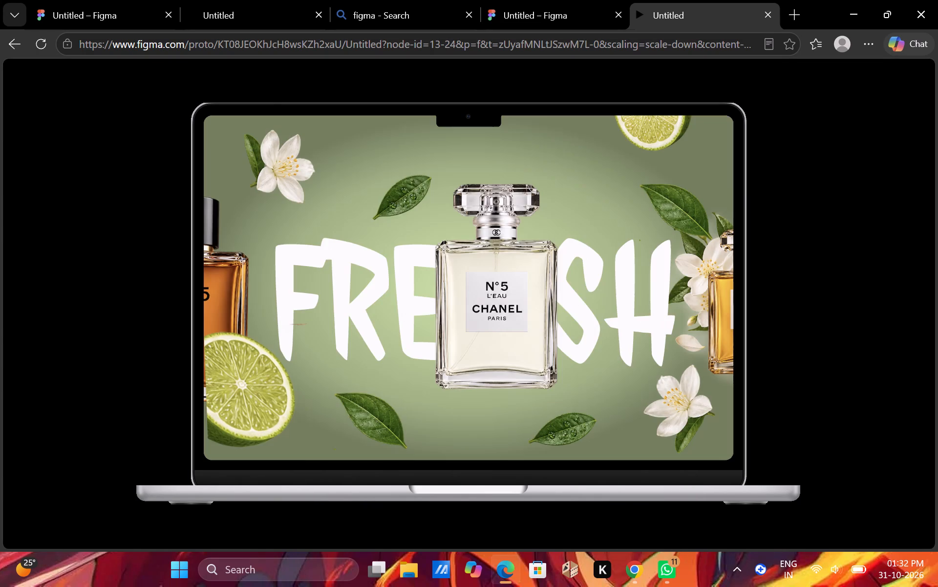
key(Left)
key(Right)
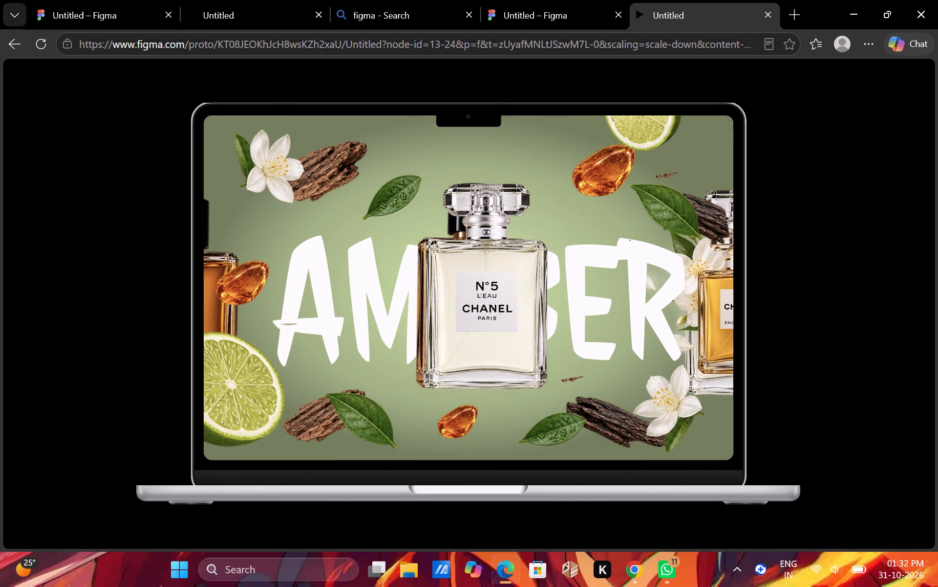
key(Right)
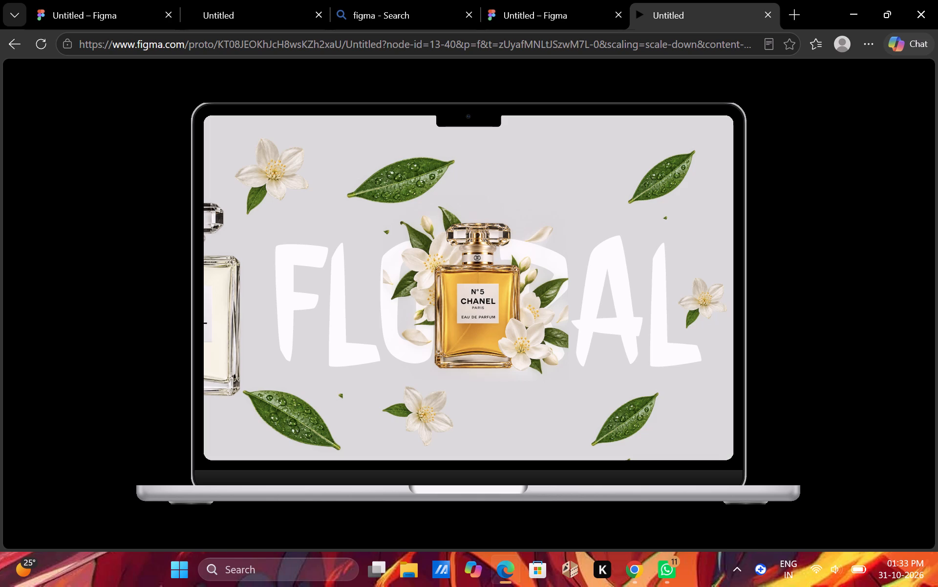
click(466, 322)
click(767, 11)
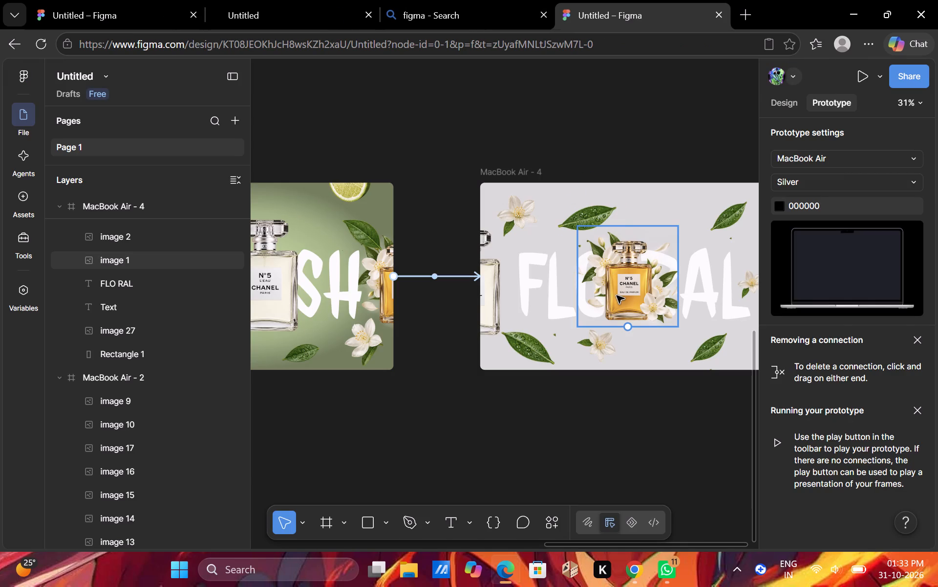